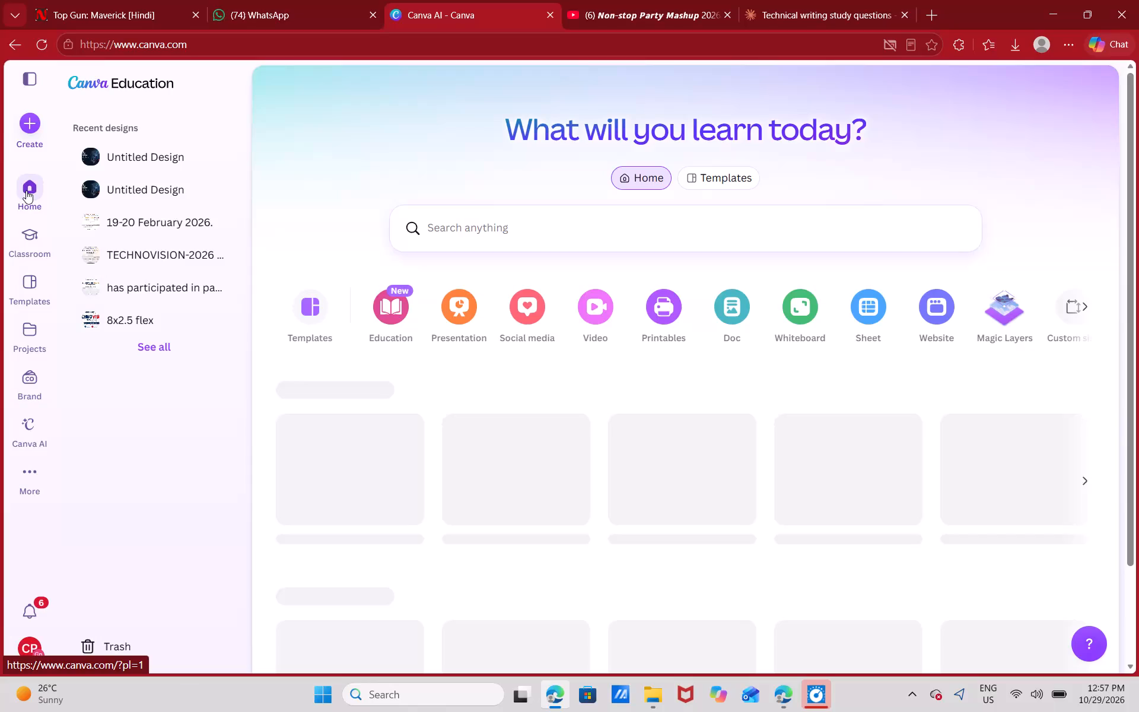
Open the Copy of Proceeding 2026-27 design from the designs on the home page.
{"action": "scroll", "coordinate": [383, 375], "scroll_direction": "down", "scroll_amount": 1}
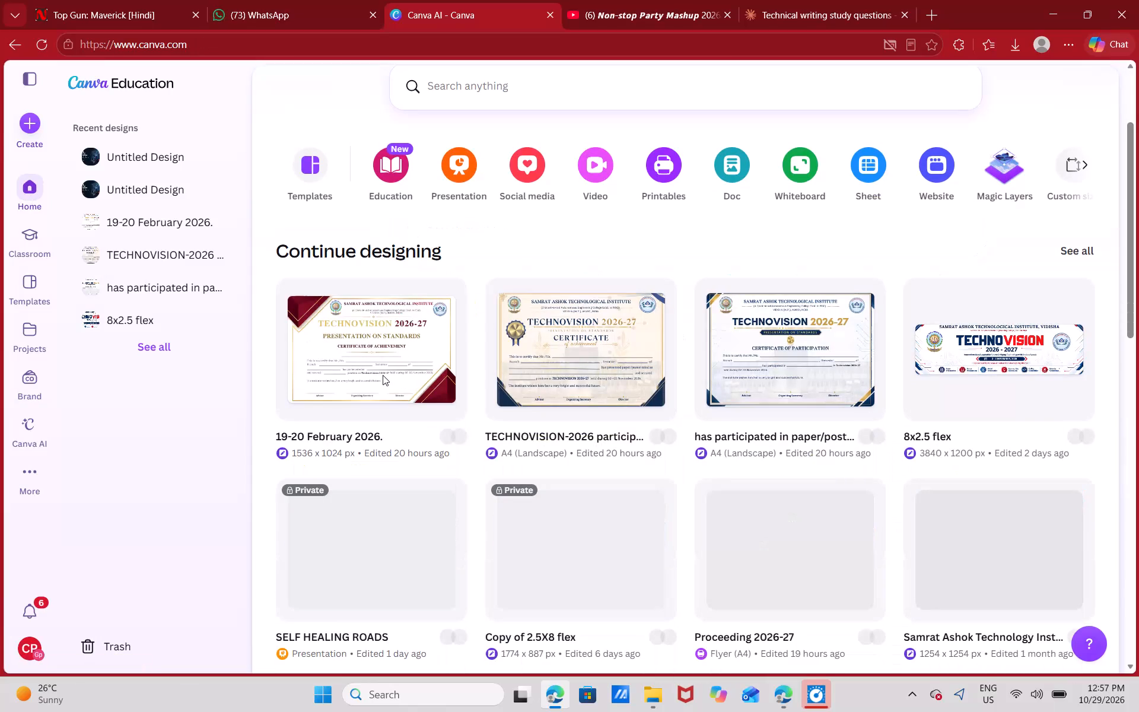
{"action": "left_click", "coordinate": [373, 369]}
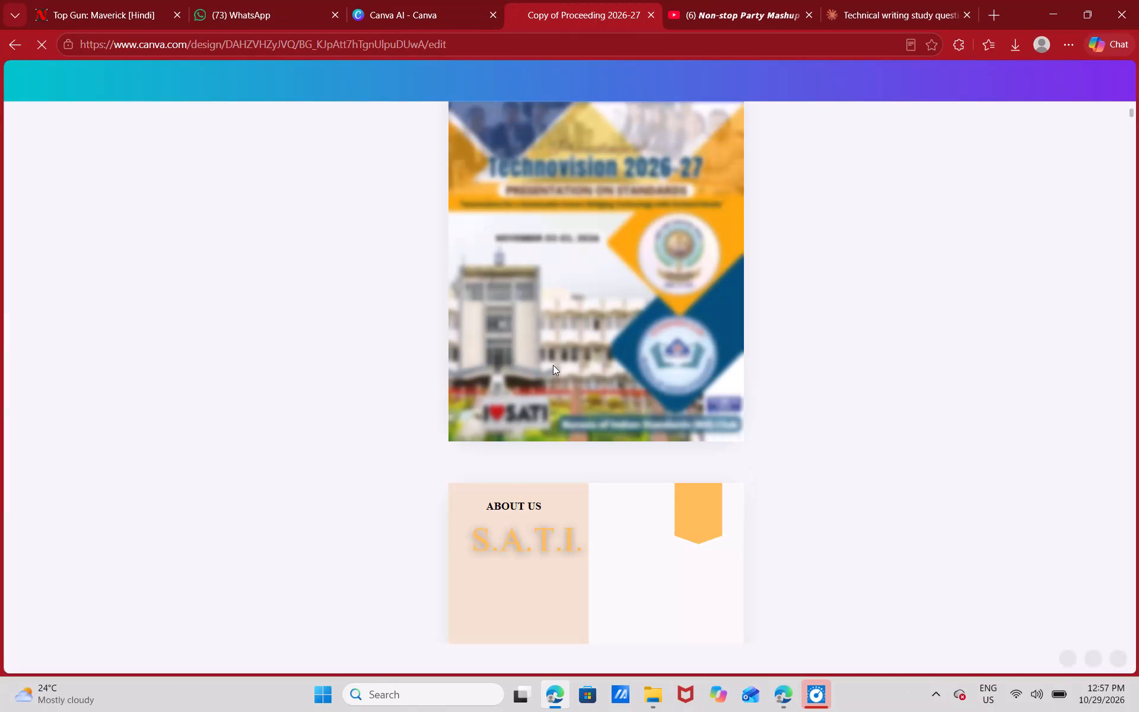
Shrink the Electrical Engineering Standard and Codes poster slightly on page 7 and nudge it up towards the header band.
{"action": "scroll", "coordinate": [936, 314], "scroll_direction": "up", "scroll_amount": 4}
{"action": "scroll", "coordinate": [891, 335], "scroll_direction": "down", "scroll_amount": 5}
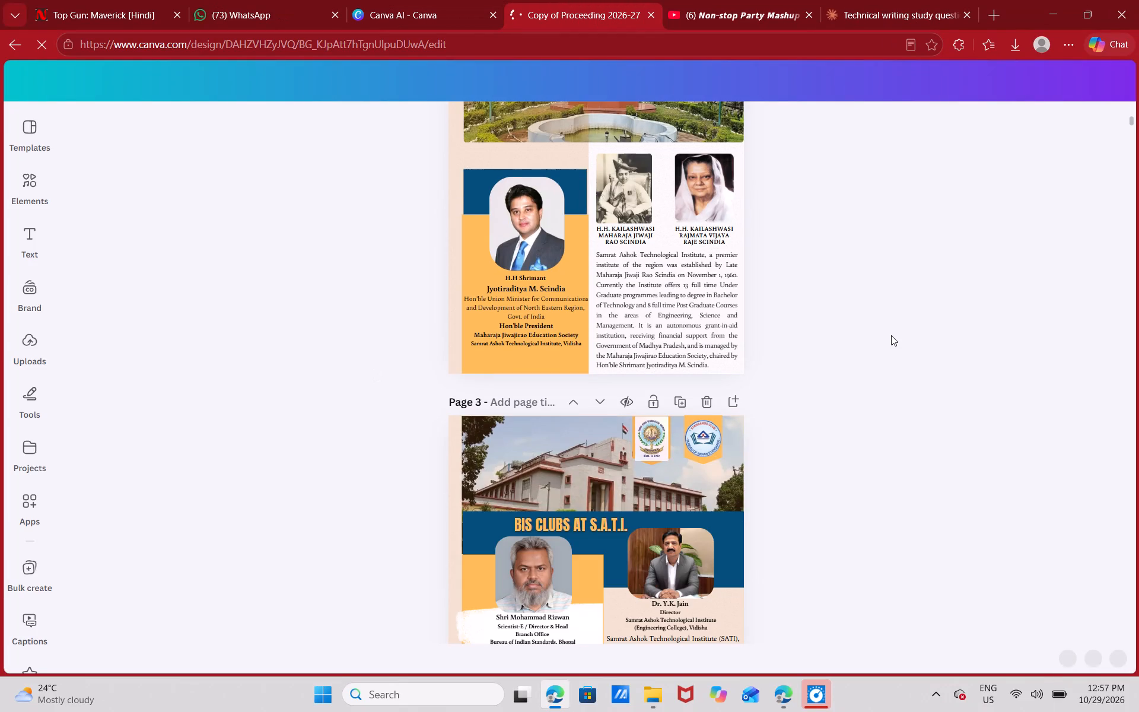
{"action": "scroll", "coordinate": [891, 335], "scroll_direction": "up", "scroll_amount": 6}
{"action": "scroll", "coordinate": [891, 335], "scroll_direction": "down", "scroll_amount": 4}
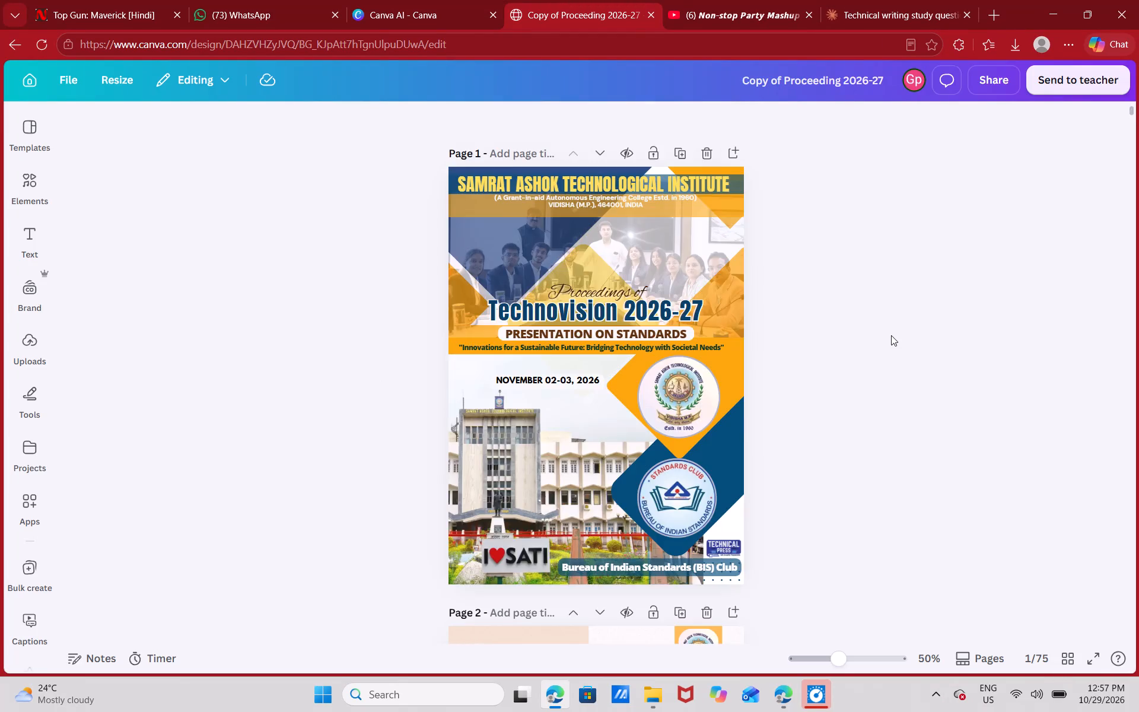
{"action": "scroll", "coordinate": [891, 335], "scroll_direction": "down", "scroll_amount": 8}
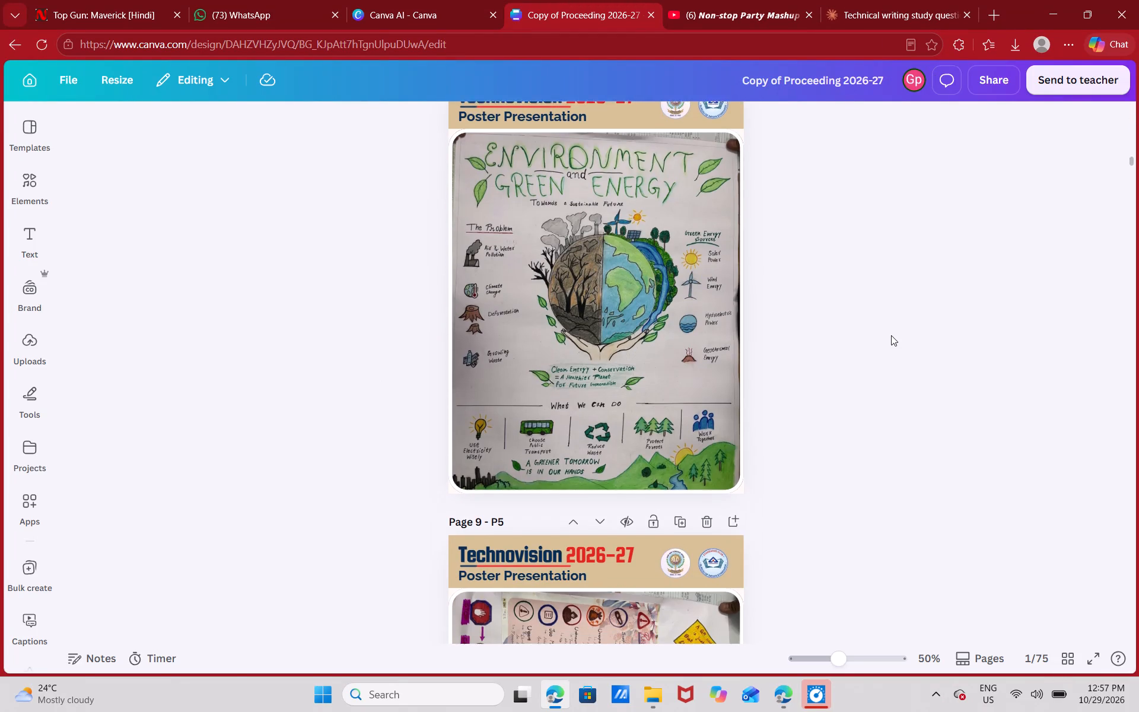
{"action": "scroll", "coordinate": [891, 335], "scroll_direction": "up", "scroll_amount": 3}
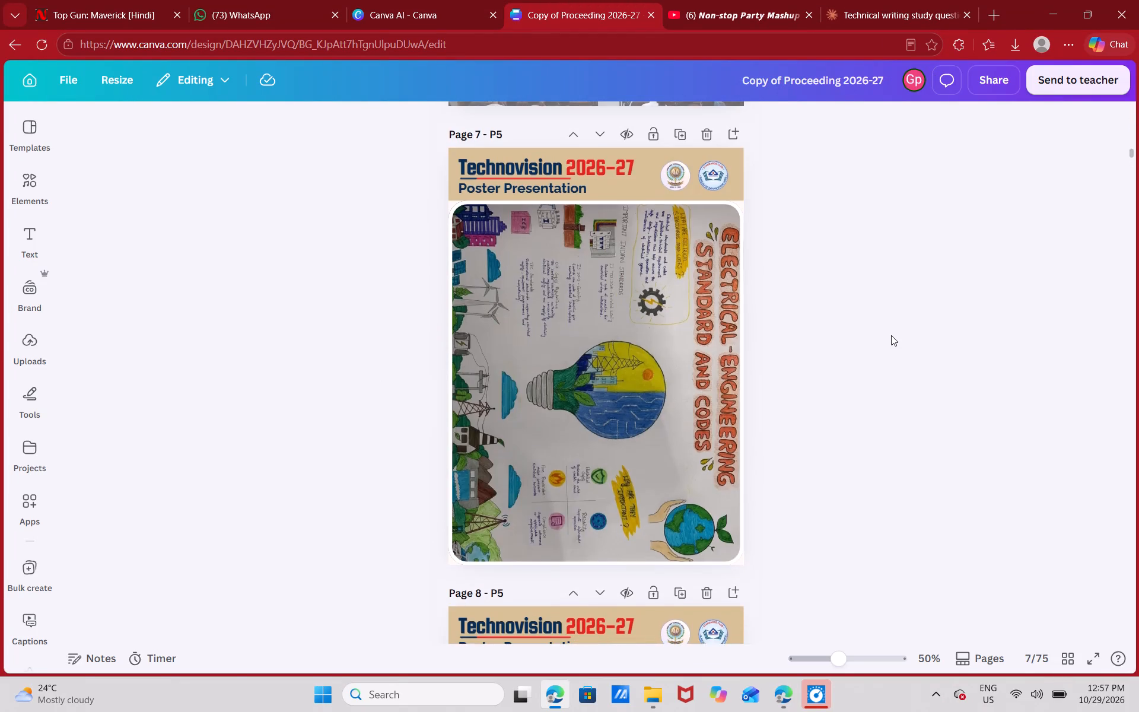
{"action": "scroll", "coordinate": [891, 335], "scroll_direction": "up", "scroll_amount": 2}
{"action": "scroll", "coordinate": [891, 335], "scroll_direction": "down", "scroll_amount": 2}
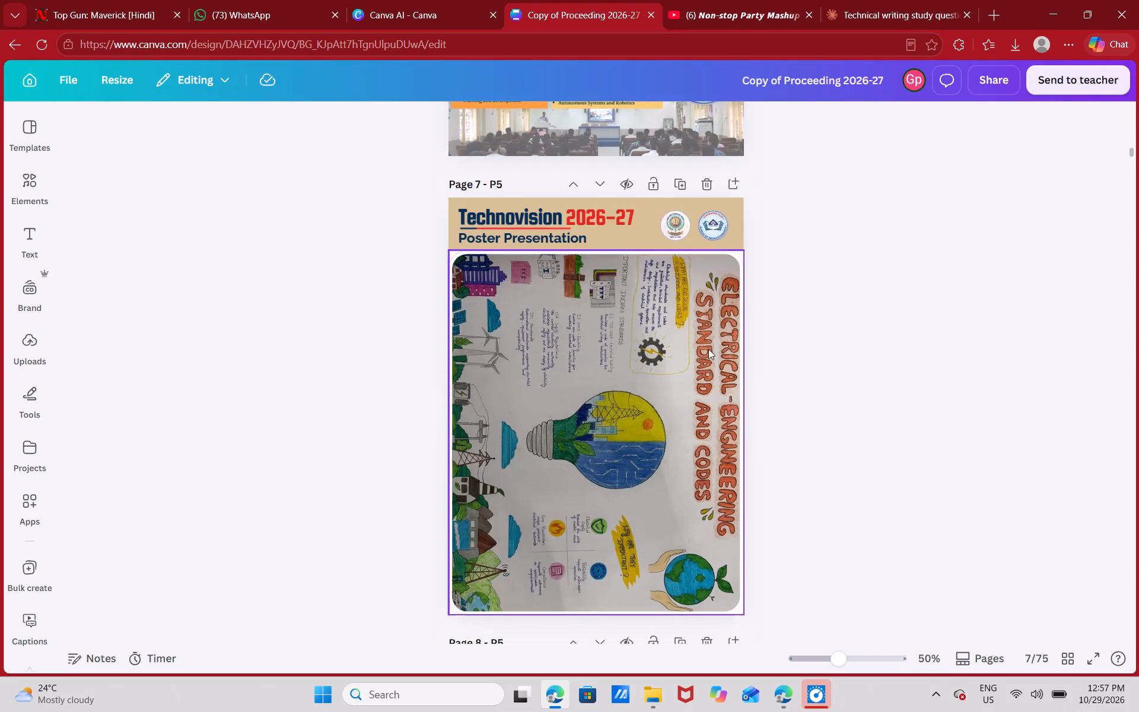
{"action": "left_click", "coordinate": [708, 349]}
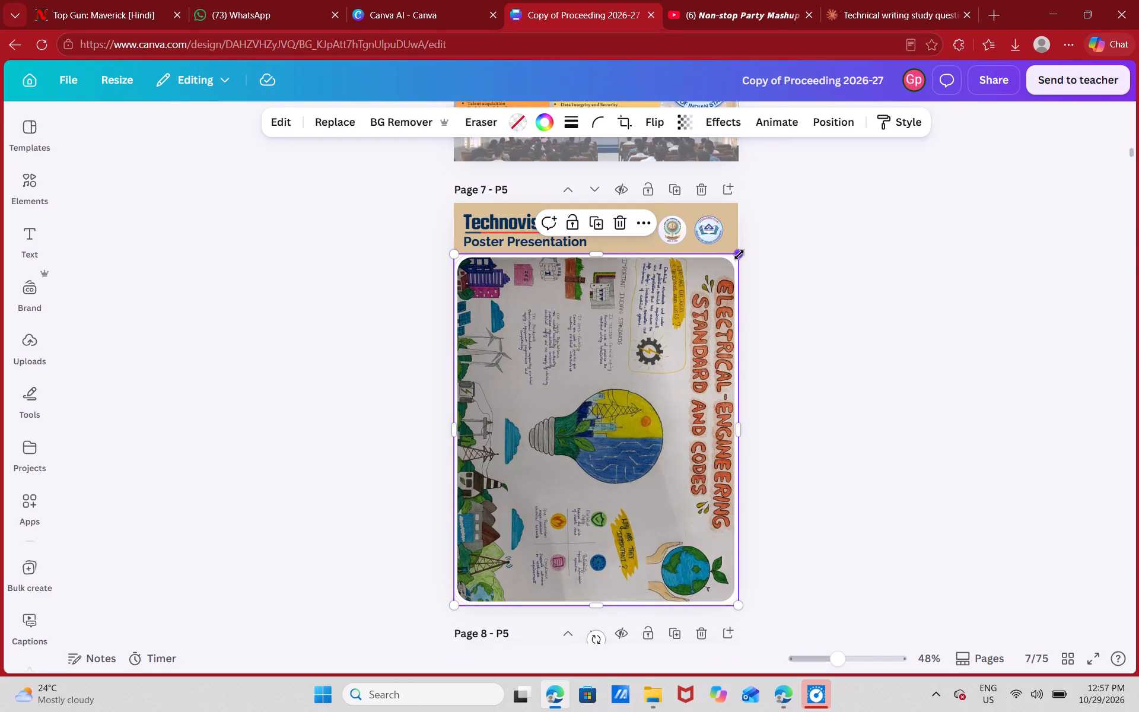
{"action": "left_click_drag", "start_coordinate": [739, 255], "coordinate": [733, 267]}
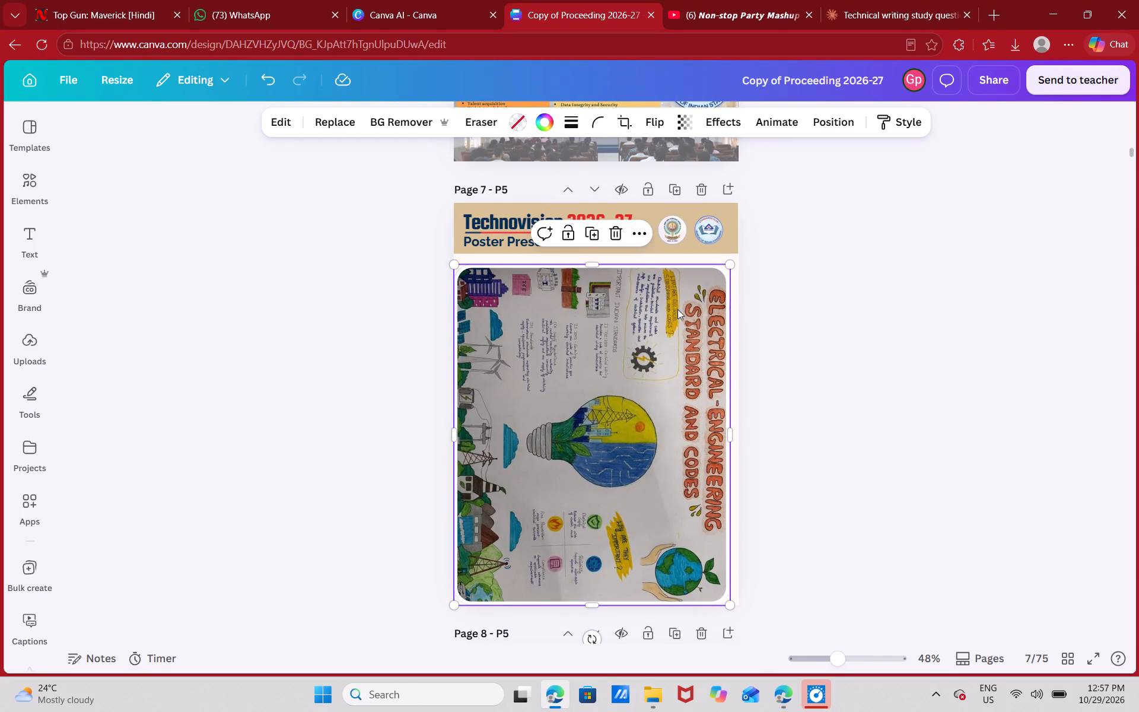
{"action": "left_click_drag", "start_coordinate": [677, 309], "coordinate": [679, 304]}
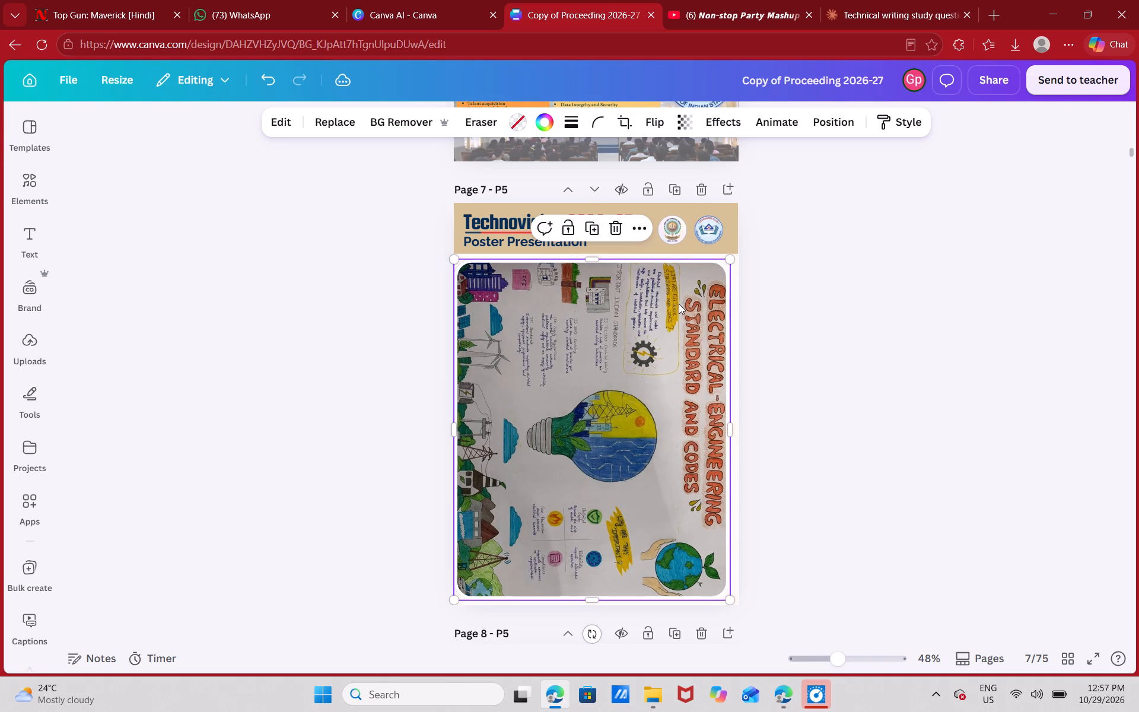
Align the Electrical Engineering poster to the horizontal centre of page 7.
{"action": "right_click", "coordinate": [679, 304]}
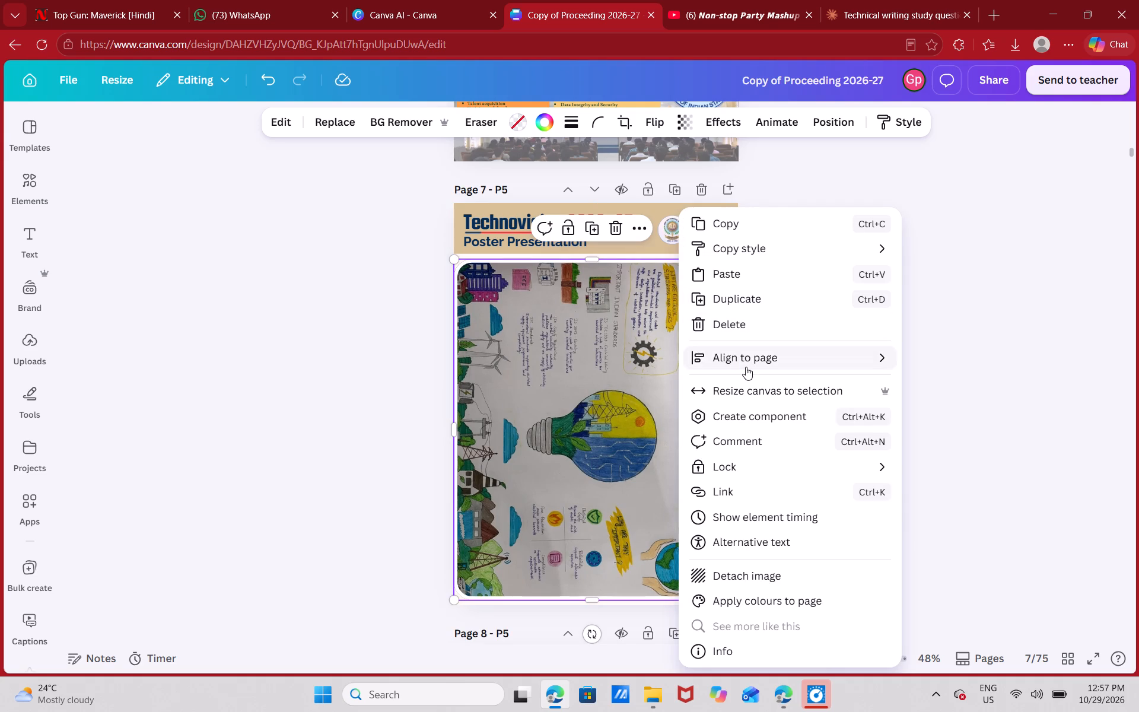
{"action": "left_click", "coordinate": [746, 367]}
{"action": "left_click", "coordinate": [933, 386]}
{"action": "double_click", "coordinate": [991, 320]}
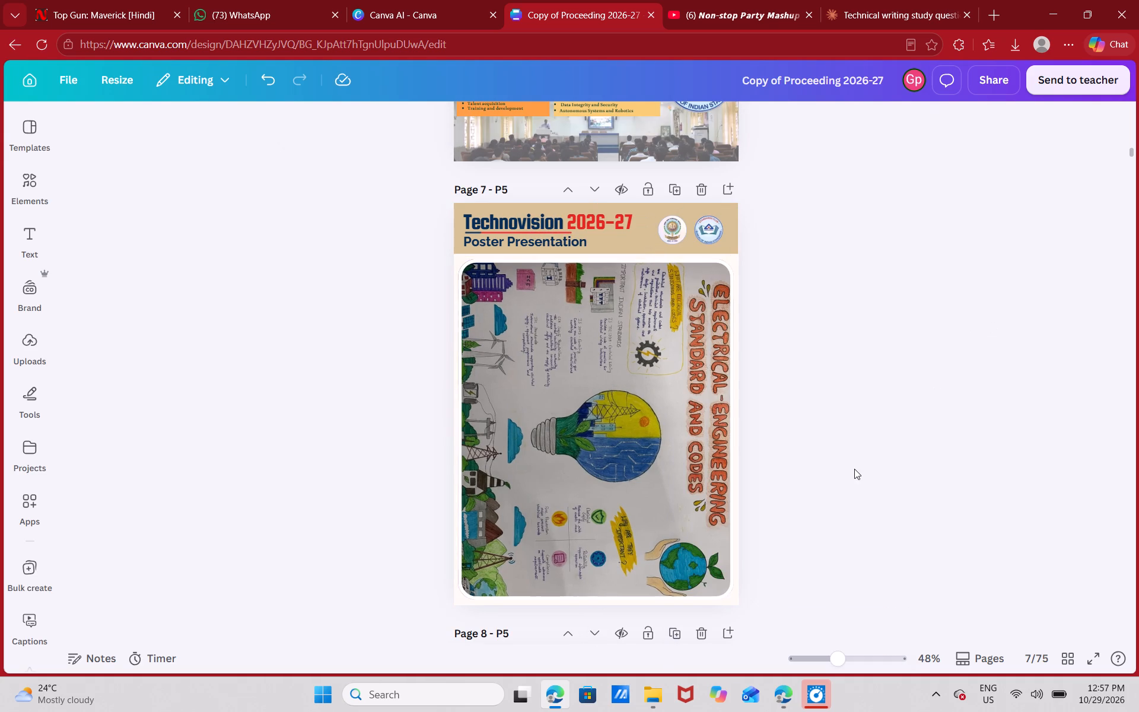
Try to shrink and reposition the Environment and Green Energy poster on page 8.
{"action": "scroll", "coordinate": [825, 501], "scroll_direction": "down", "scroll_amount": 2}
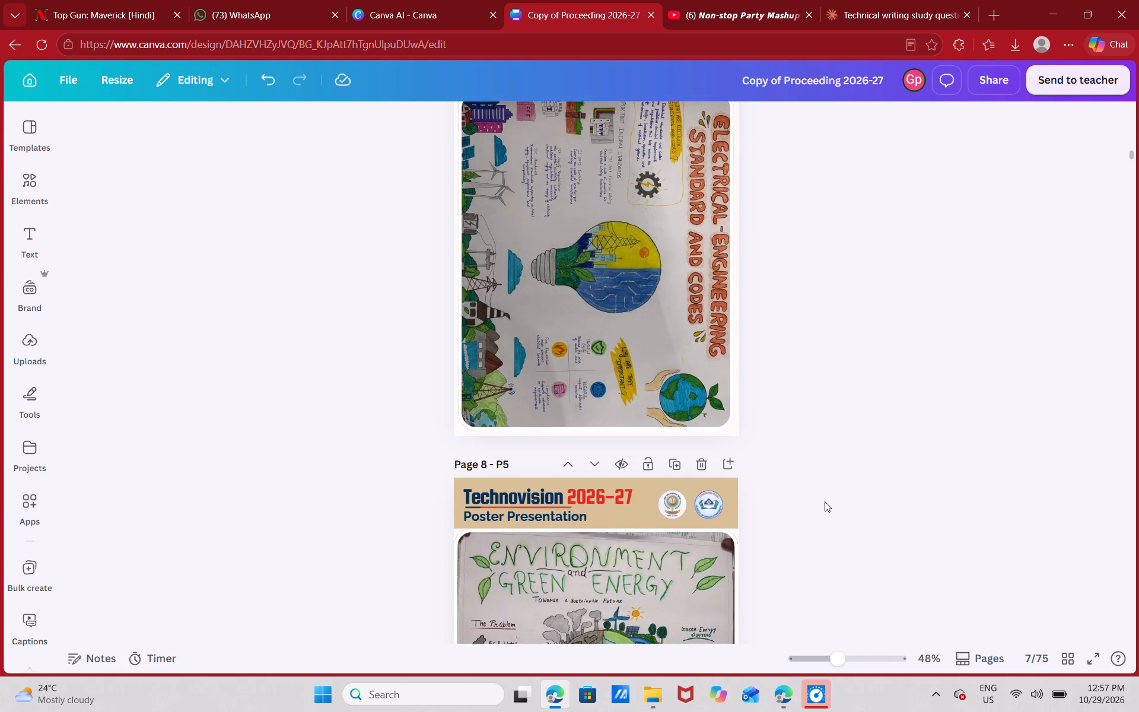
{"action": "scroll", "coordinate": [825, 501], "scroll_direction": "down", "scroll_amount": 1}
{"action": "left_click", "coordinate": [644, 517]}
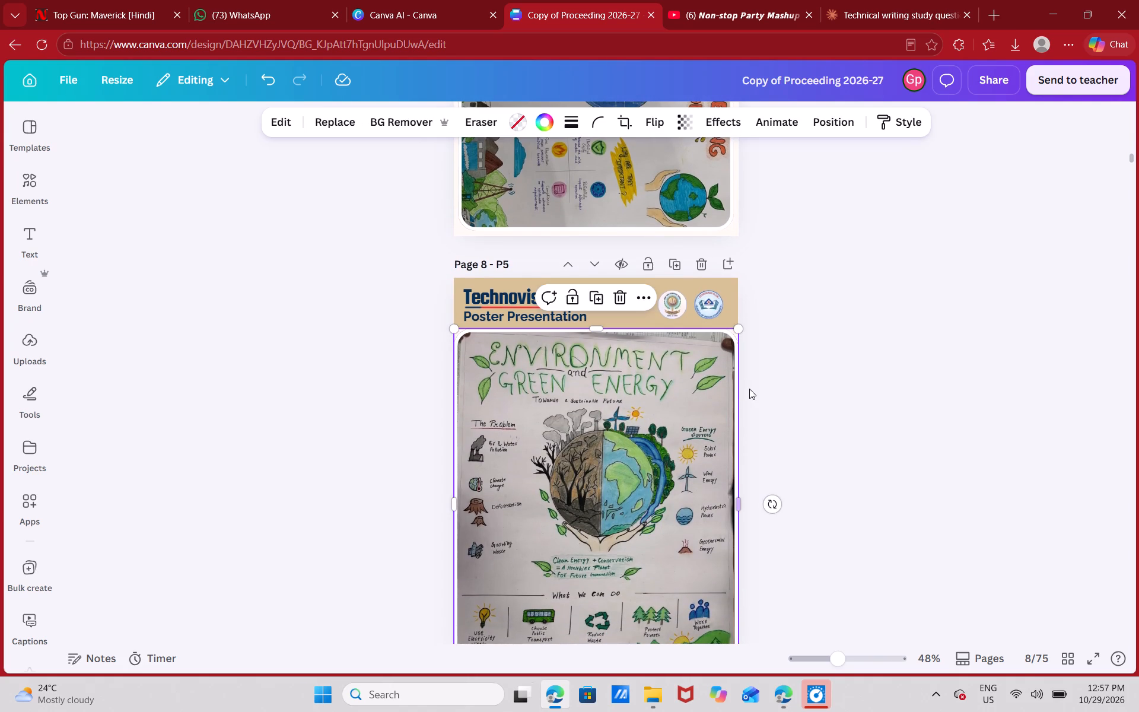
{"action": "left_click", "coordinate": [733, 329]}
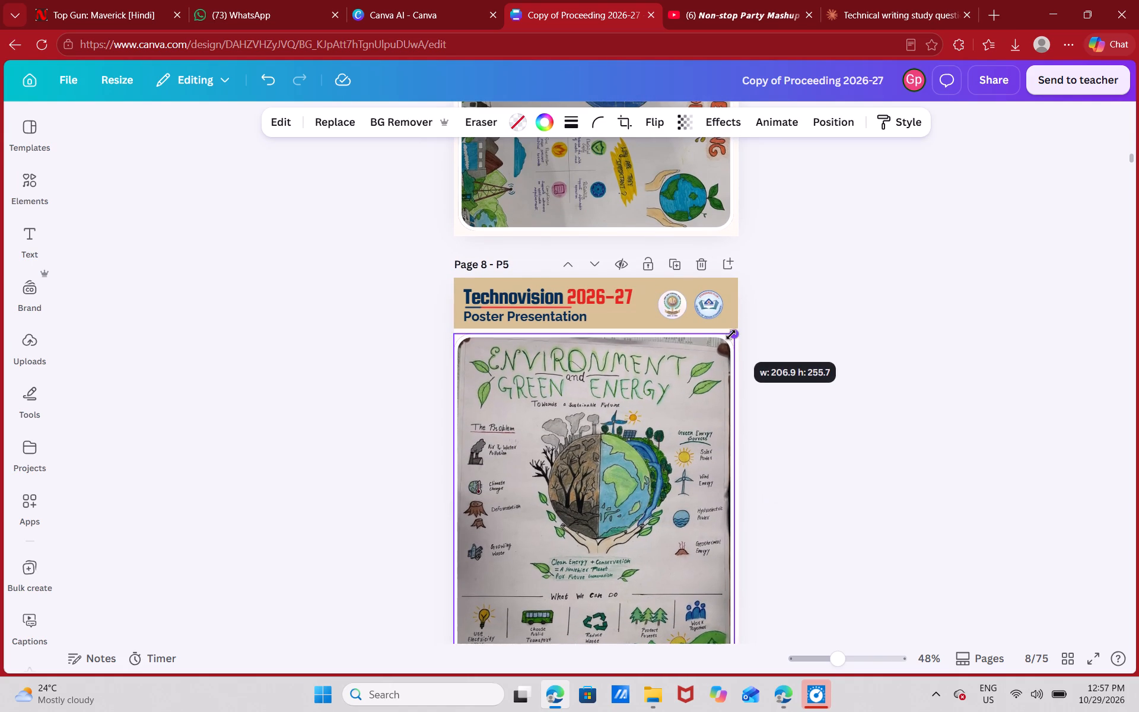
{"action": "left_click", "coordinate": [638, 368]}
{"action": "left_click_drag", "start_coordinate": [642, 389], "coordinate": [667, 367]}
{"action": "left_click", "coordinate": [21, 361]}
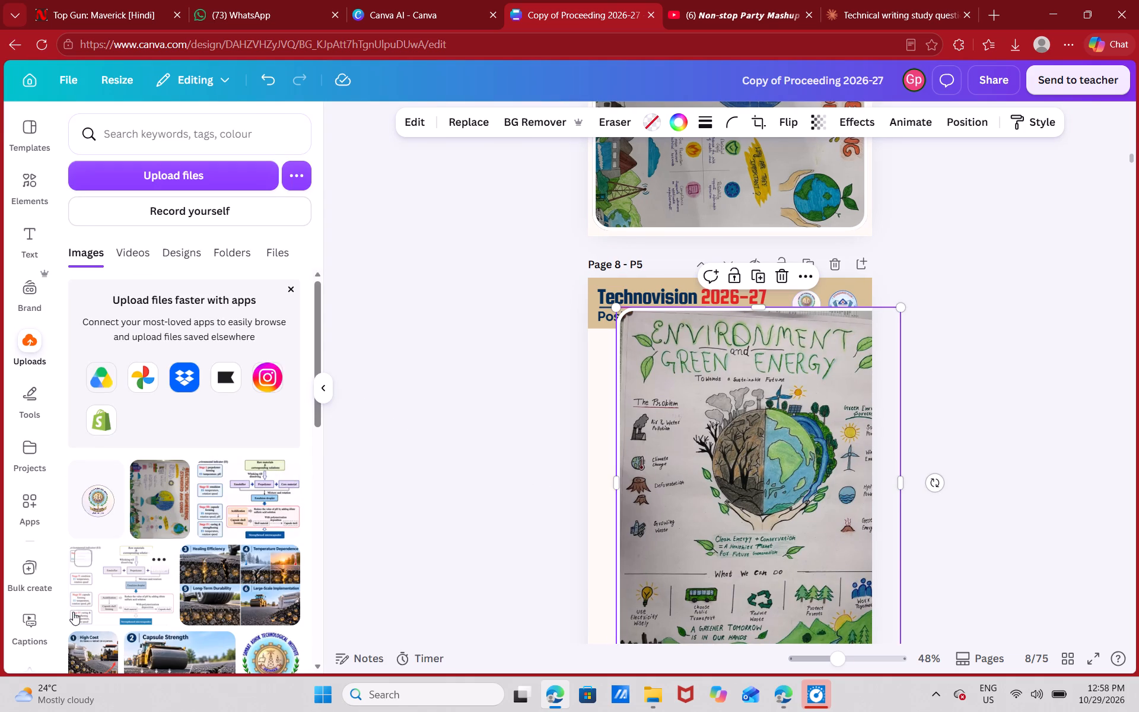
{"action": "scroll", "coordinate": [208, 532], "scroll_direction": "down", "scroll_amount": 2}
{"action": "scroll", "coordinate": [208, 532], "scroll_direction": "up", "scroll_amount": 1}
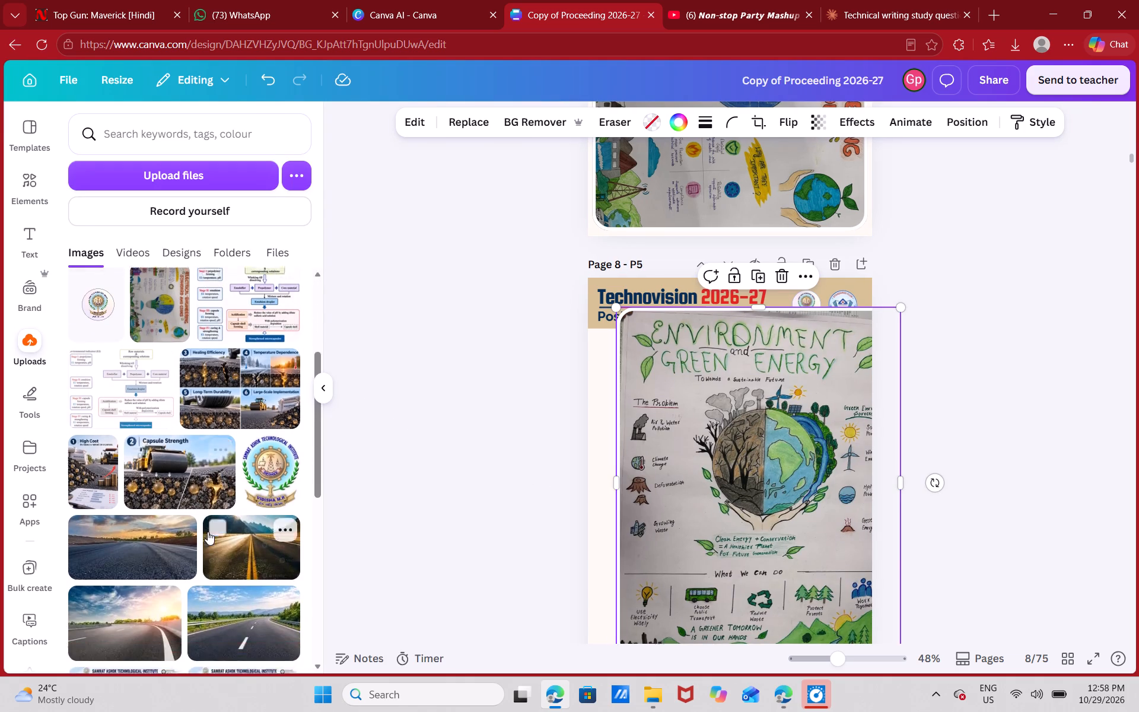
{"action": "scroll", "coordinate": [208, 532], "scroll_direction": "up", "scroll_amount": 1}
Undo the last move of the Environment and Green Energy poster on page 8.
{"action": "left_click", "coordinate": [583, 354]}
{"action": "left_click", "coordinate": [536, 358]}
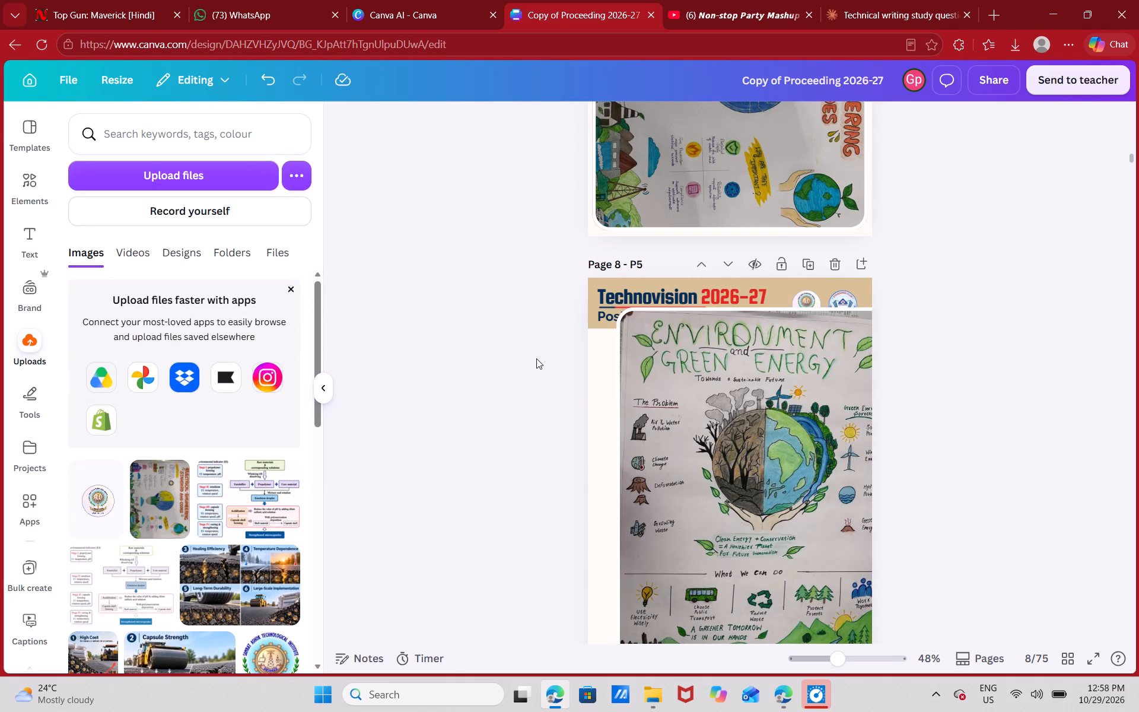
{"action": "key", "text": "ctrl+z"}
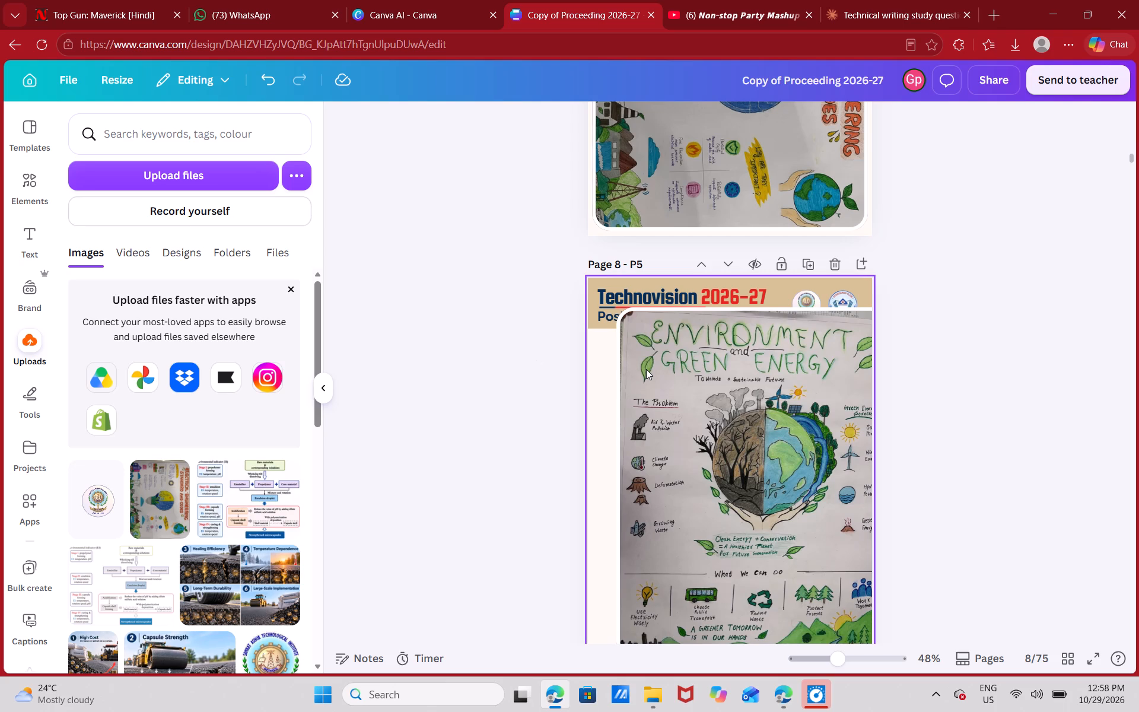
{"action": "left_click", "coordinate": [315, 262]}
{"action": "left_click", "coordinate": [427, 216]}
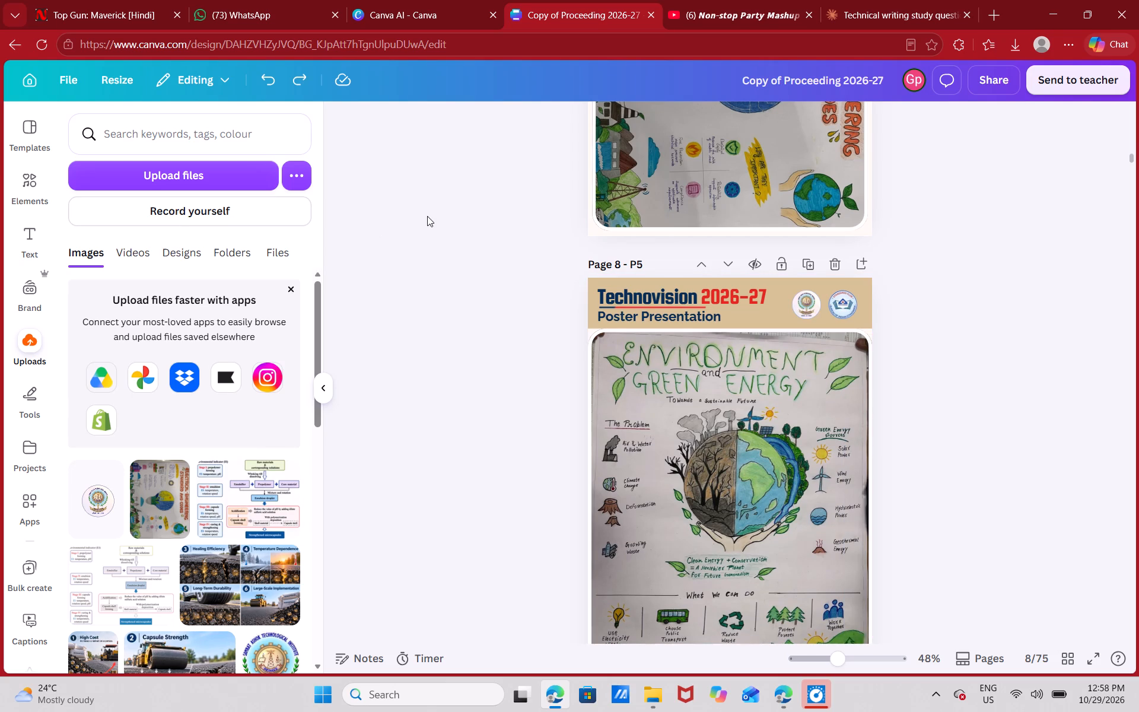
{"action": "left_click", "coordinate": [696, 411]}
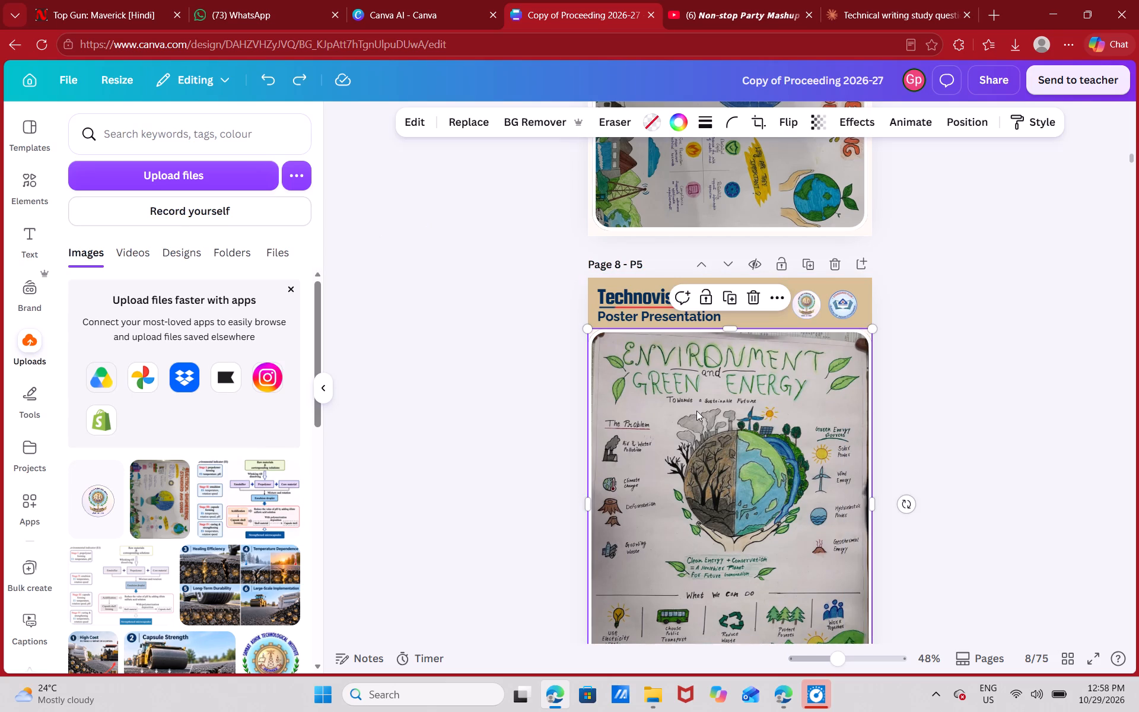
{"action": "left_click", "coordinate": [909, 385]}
Review the layout of the poster presentation pages from page 9 to beyond page 40, and return to the cover page.
{"action": "scroll", "coordinate": [909, 385], "scroll_direction": "down", "scroll_amount": 3}
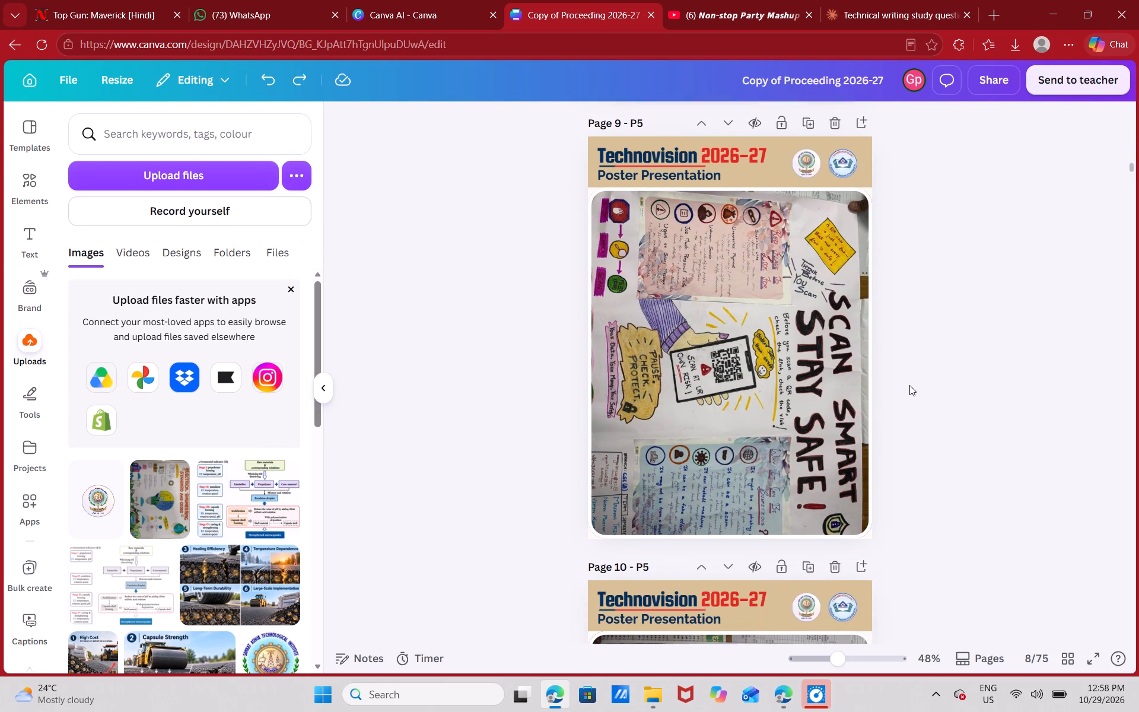
{"action": "scroll", "coordinate": [909, 385], "scroll_direction": "down", "scroll_amount": 4}
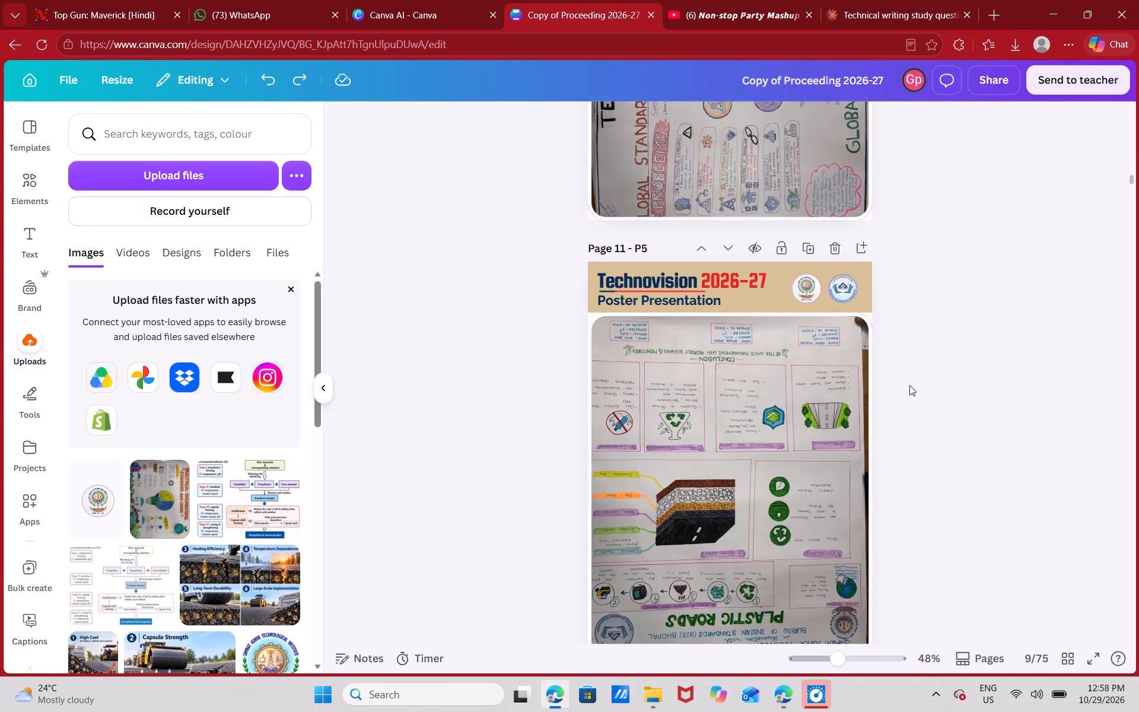
{"action": "scroll", "coordinate": [909, 385], "scroll_direction": "down", "scroll_amount": 14}
{"action": "scroll", "coordinate": [909, 385], "scroll_direction": "down", "scroll_amount": 8}
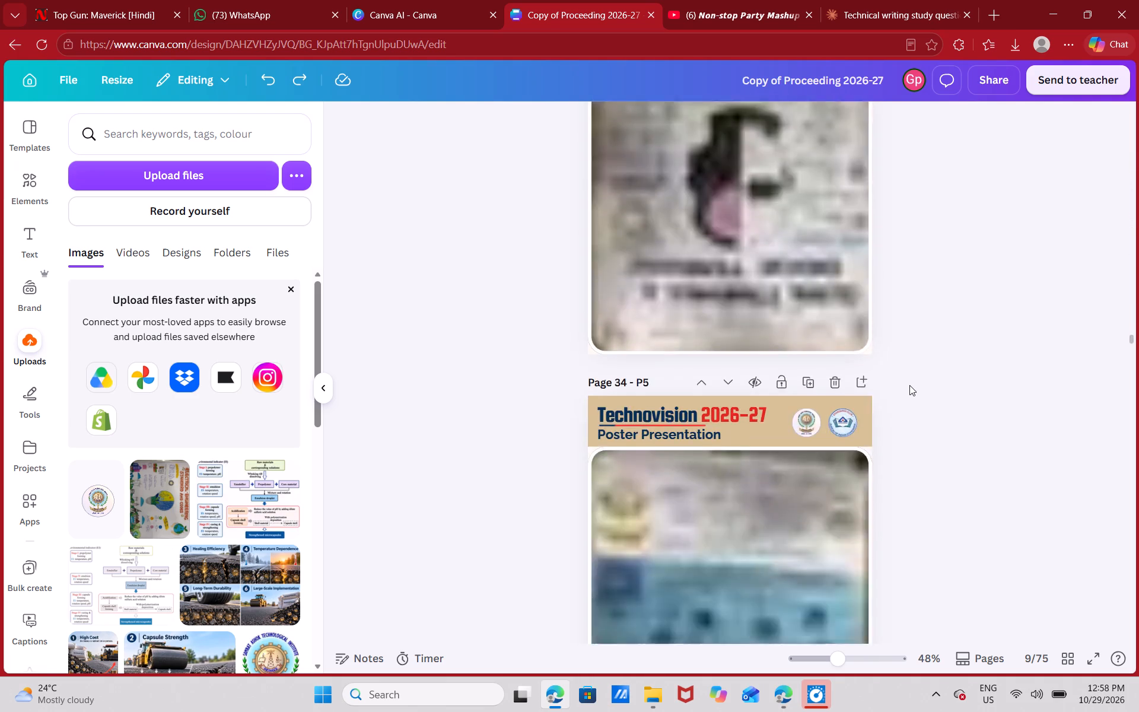
{"action": "scroll", "coordinate": [909, 385], "scroll_direction": "down", "scroll_amount": 15}
{"action": "scroll", "coordinate": [909, 385], "scroll_direction": "down", "scroll_amount": 9}
{"action": "scroll", "coordinate": [909, 385], "scroll_direction": "up", "scroll_amount": 2}
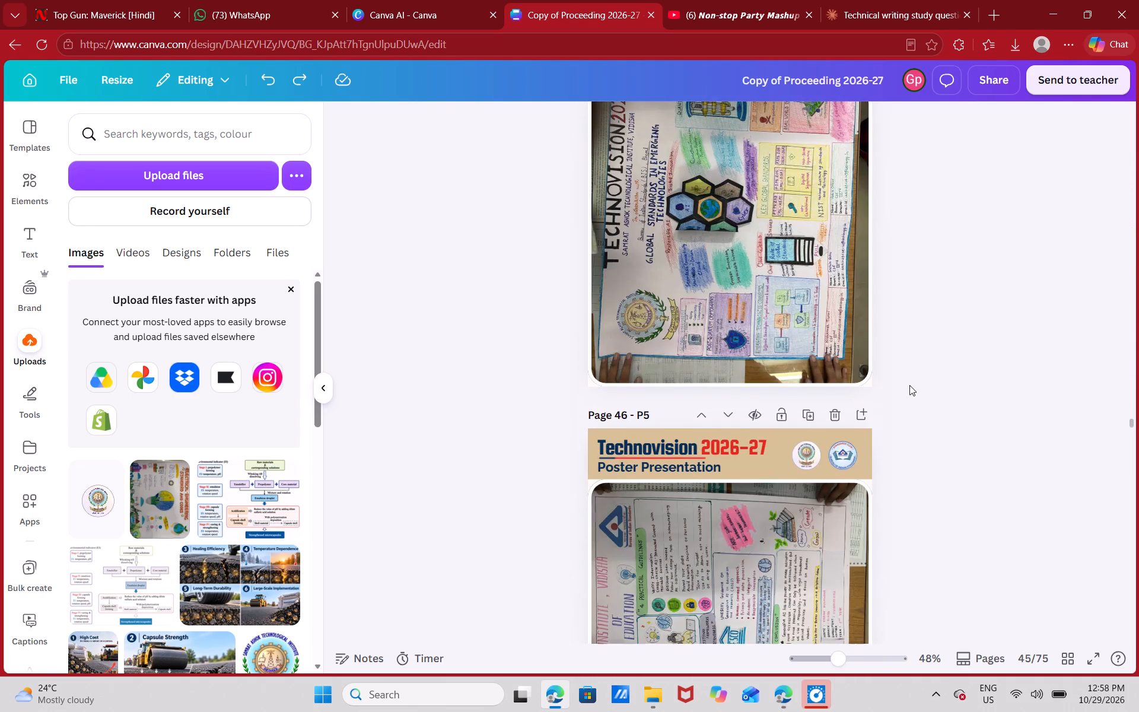
{"action": "scroll", "coordinate": [909, 385], "scroll_direction": "up", "scroll_amount": 13}
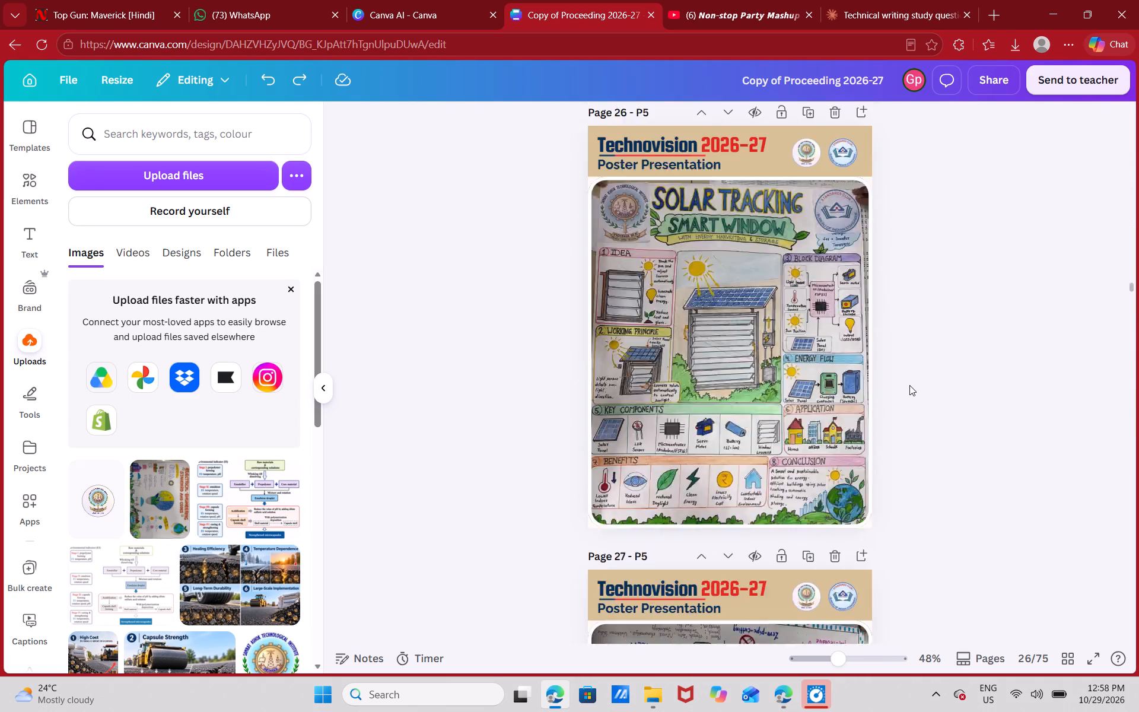
{"action": "scroll", "coordinate": [909, 385], "scroll_direction": "up", "scroll_amount": 3}
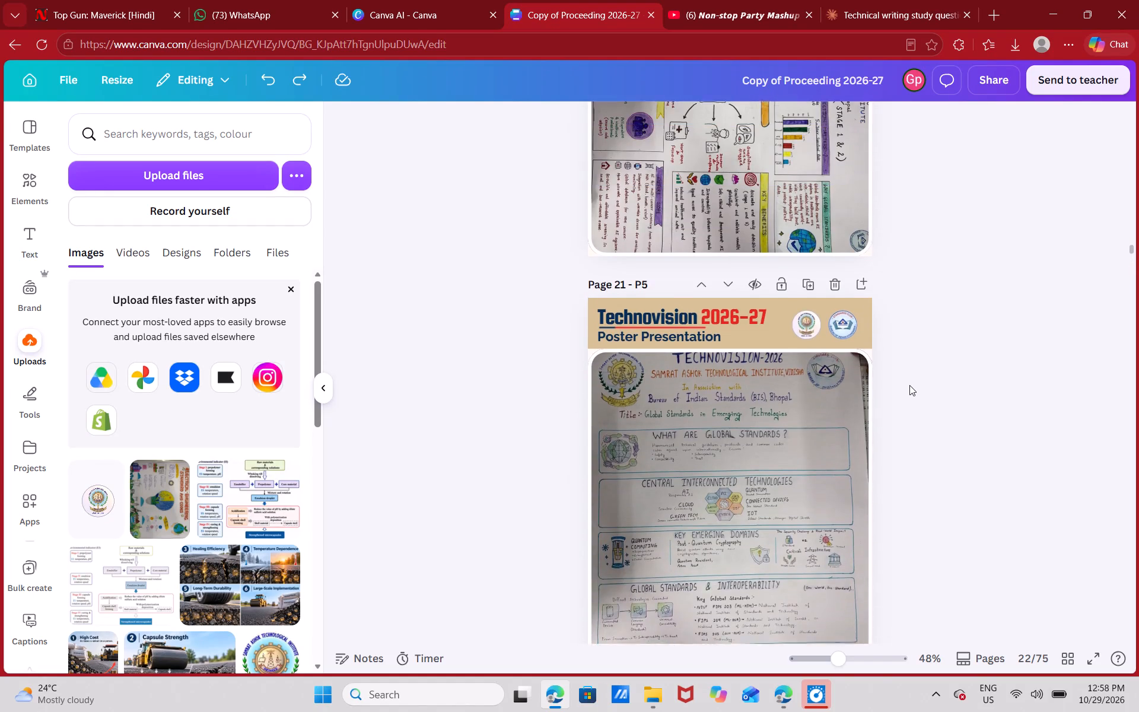
{"action": "scroll", "coordinate": [909, 385], "scroll_direction": "up", "scroll_amount": 4}
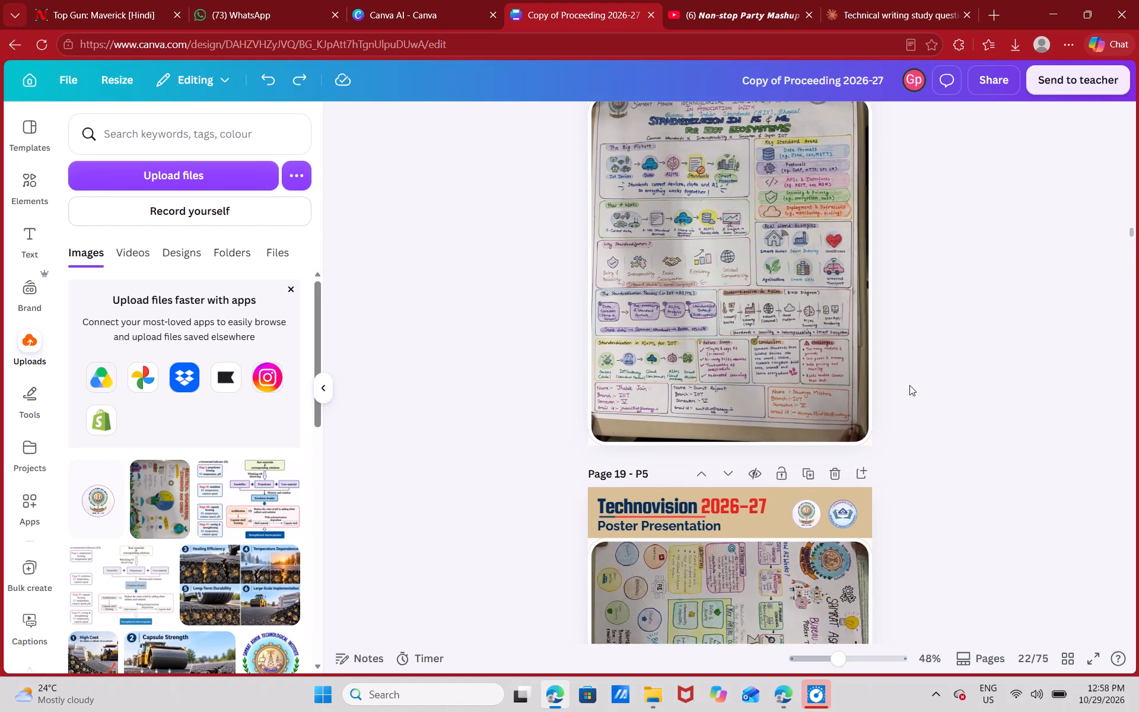
{"action": "scroll", "coordinate": [909, 385], "scroll_direction": "up", "scroll_amount": 4}
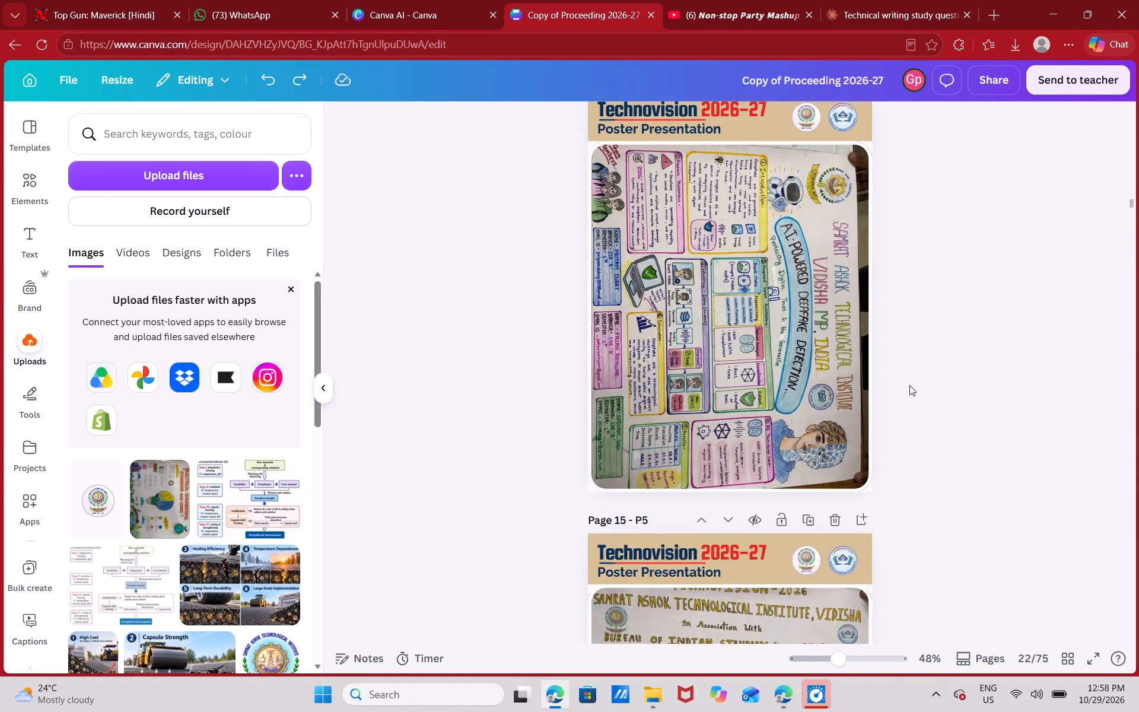
{"action": "scroll", "coordinate": [909, 385], "scroll_direction": "up", "scroll_amount": 5}
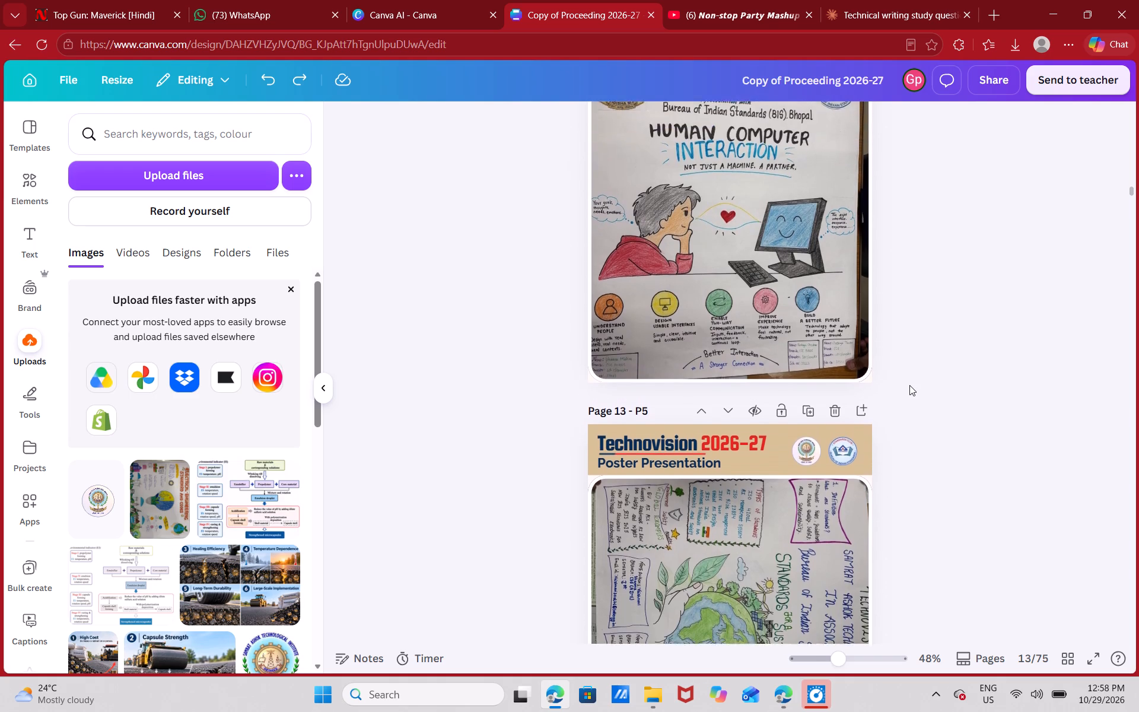
{"action": "scroll", "coordinate": [909, 385], "scroll_direction": "up", "scroll_amount": 6}
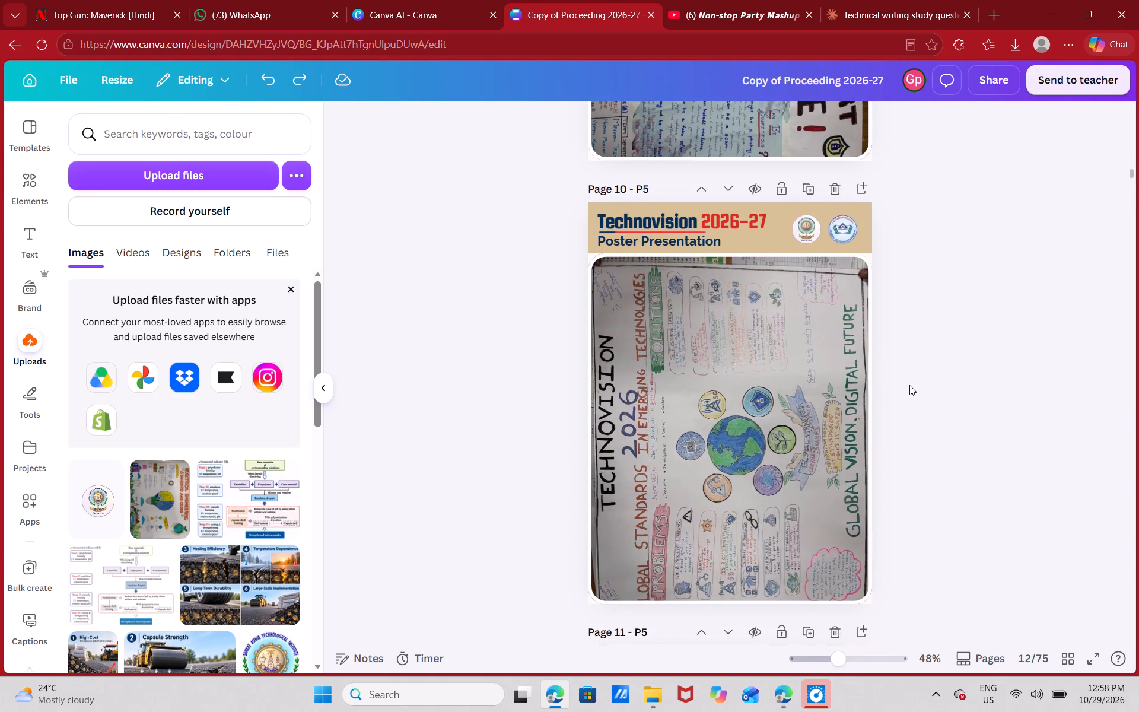
{"action": "scroll", "coordinate": [909, 385], "scroll_direction": "up", "scroll_amount": 17}
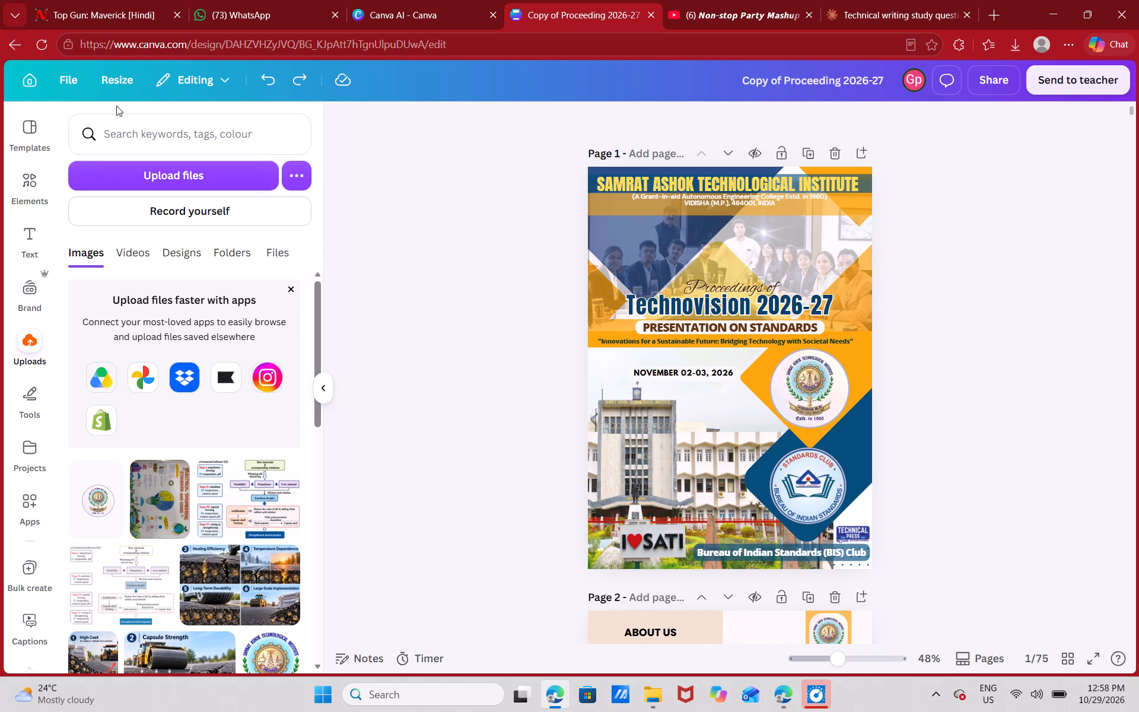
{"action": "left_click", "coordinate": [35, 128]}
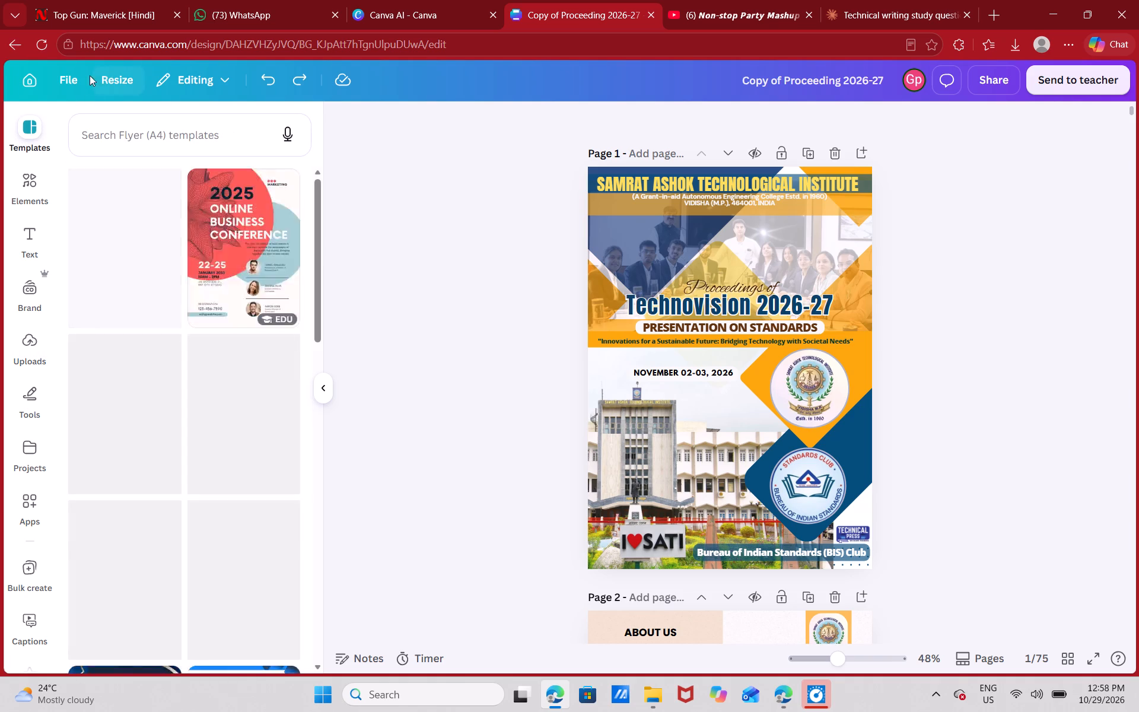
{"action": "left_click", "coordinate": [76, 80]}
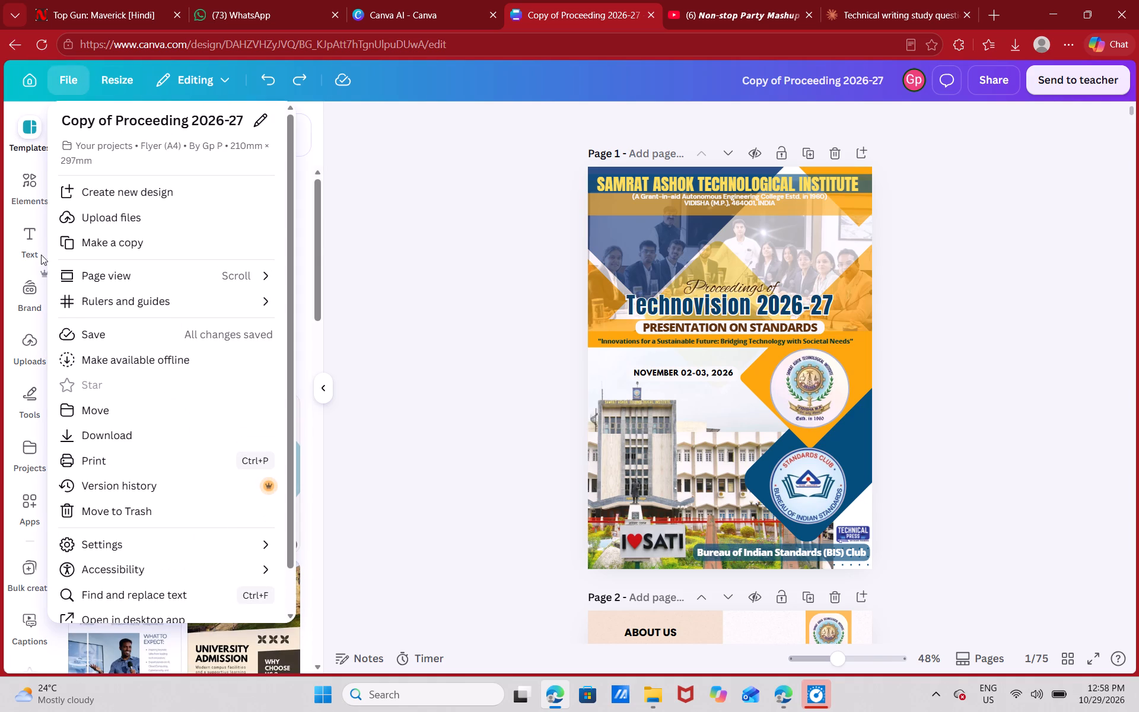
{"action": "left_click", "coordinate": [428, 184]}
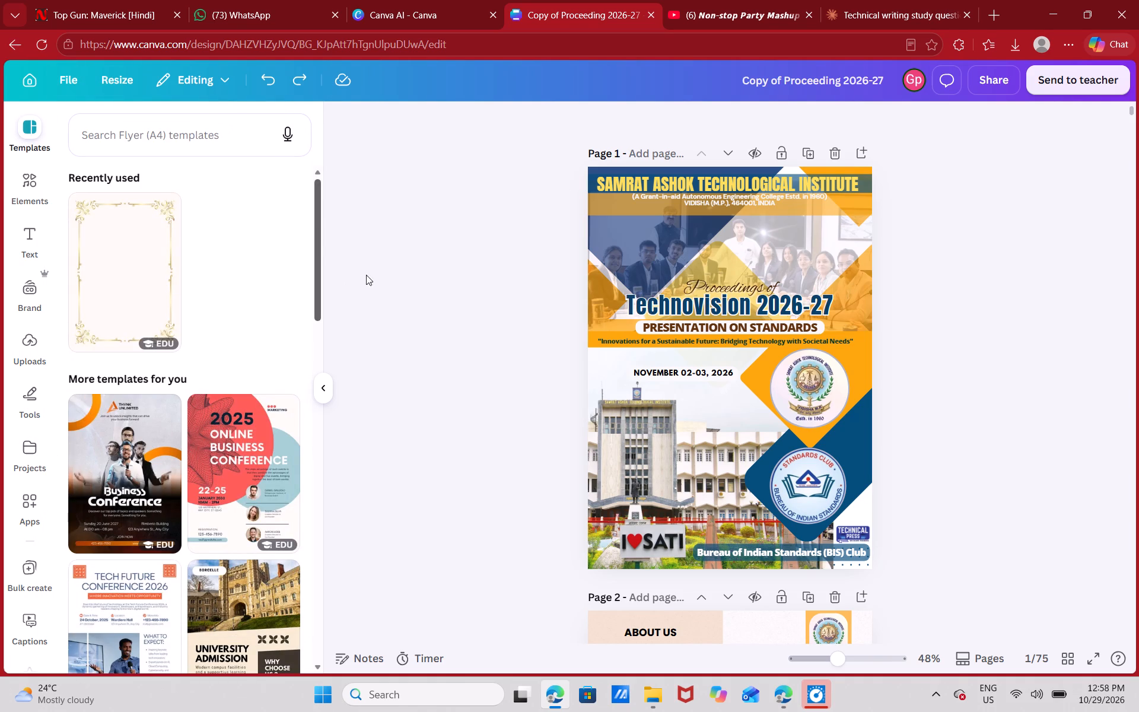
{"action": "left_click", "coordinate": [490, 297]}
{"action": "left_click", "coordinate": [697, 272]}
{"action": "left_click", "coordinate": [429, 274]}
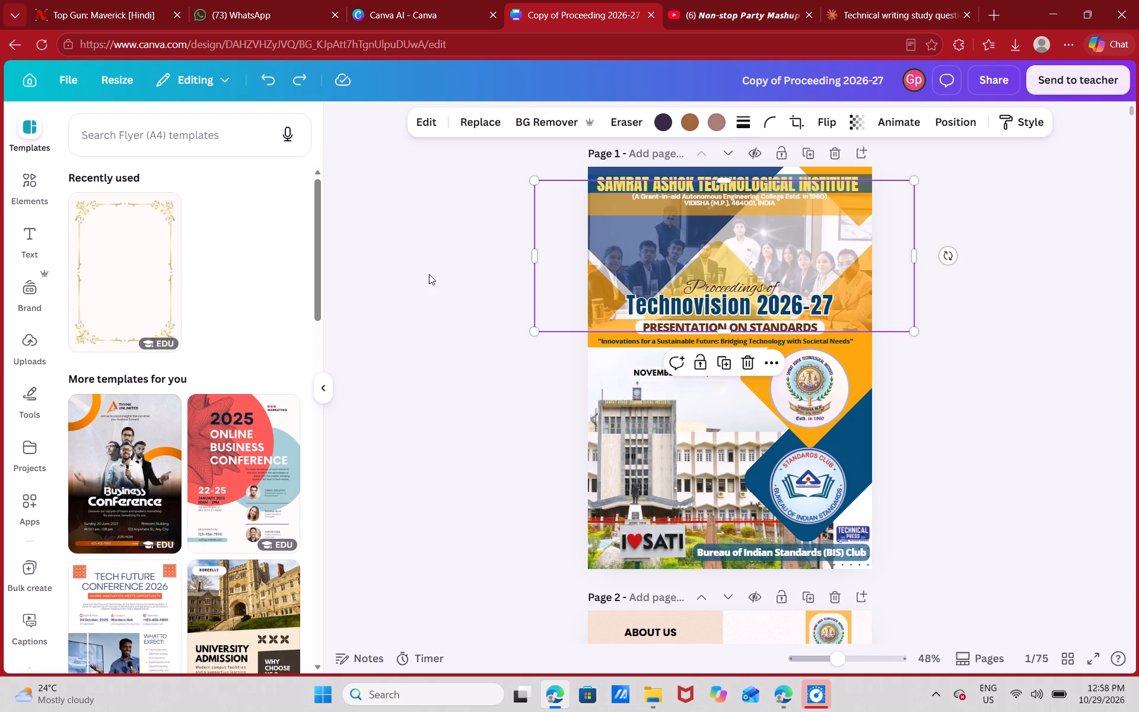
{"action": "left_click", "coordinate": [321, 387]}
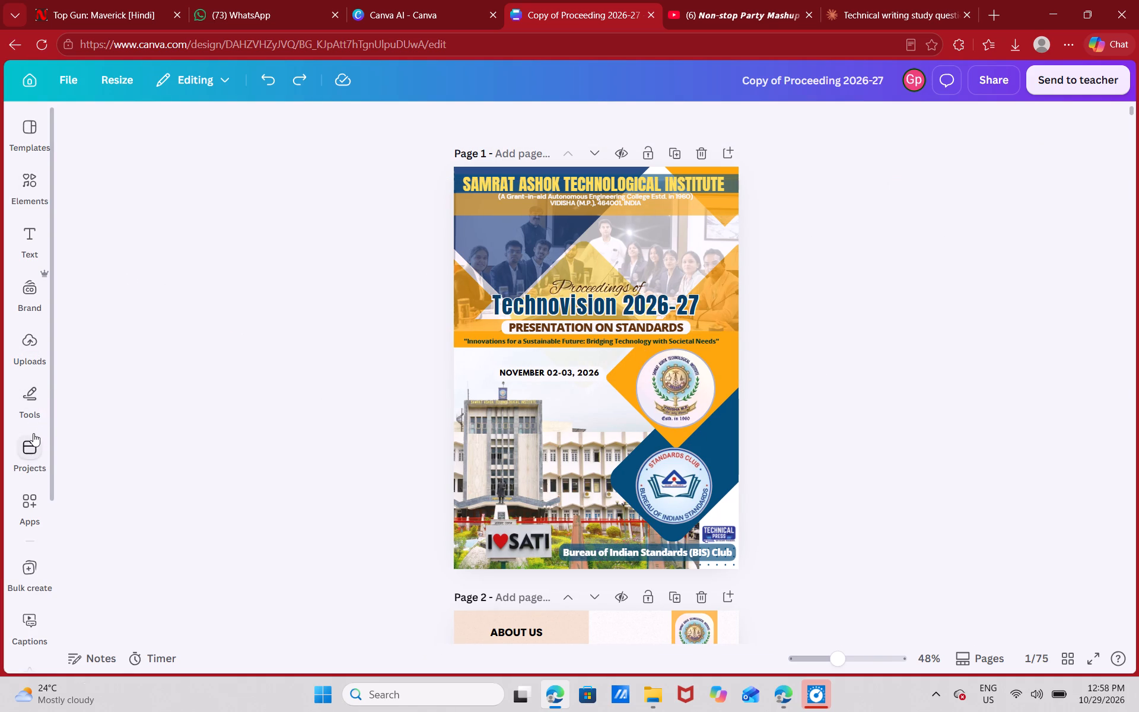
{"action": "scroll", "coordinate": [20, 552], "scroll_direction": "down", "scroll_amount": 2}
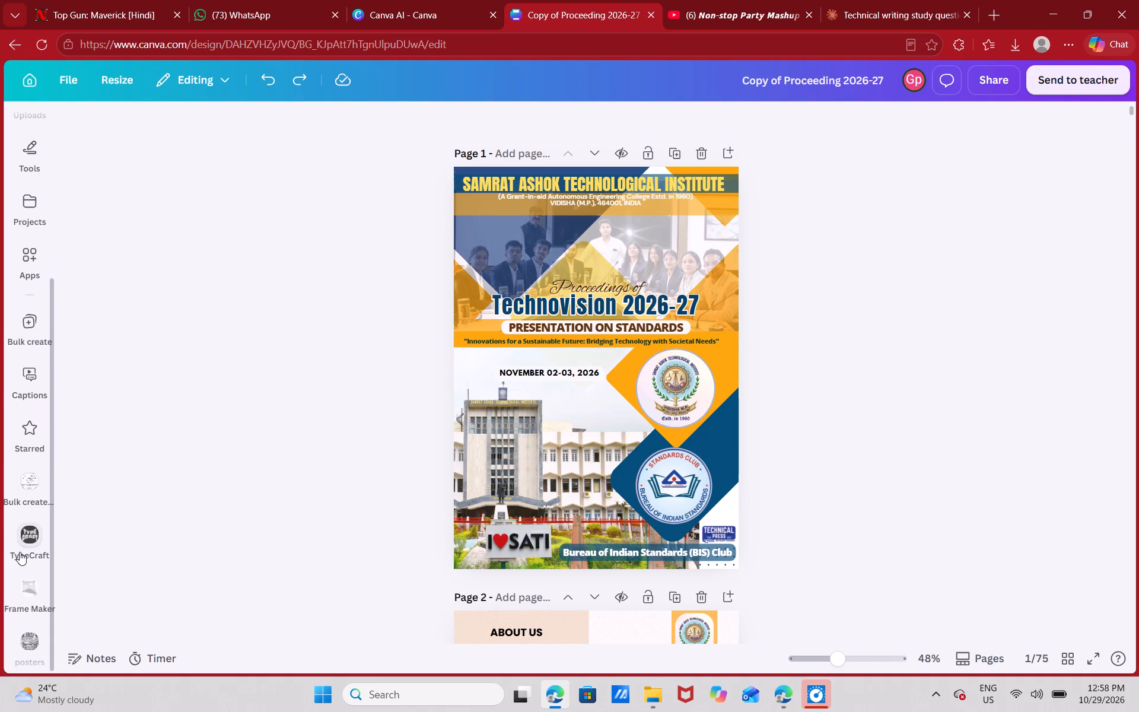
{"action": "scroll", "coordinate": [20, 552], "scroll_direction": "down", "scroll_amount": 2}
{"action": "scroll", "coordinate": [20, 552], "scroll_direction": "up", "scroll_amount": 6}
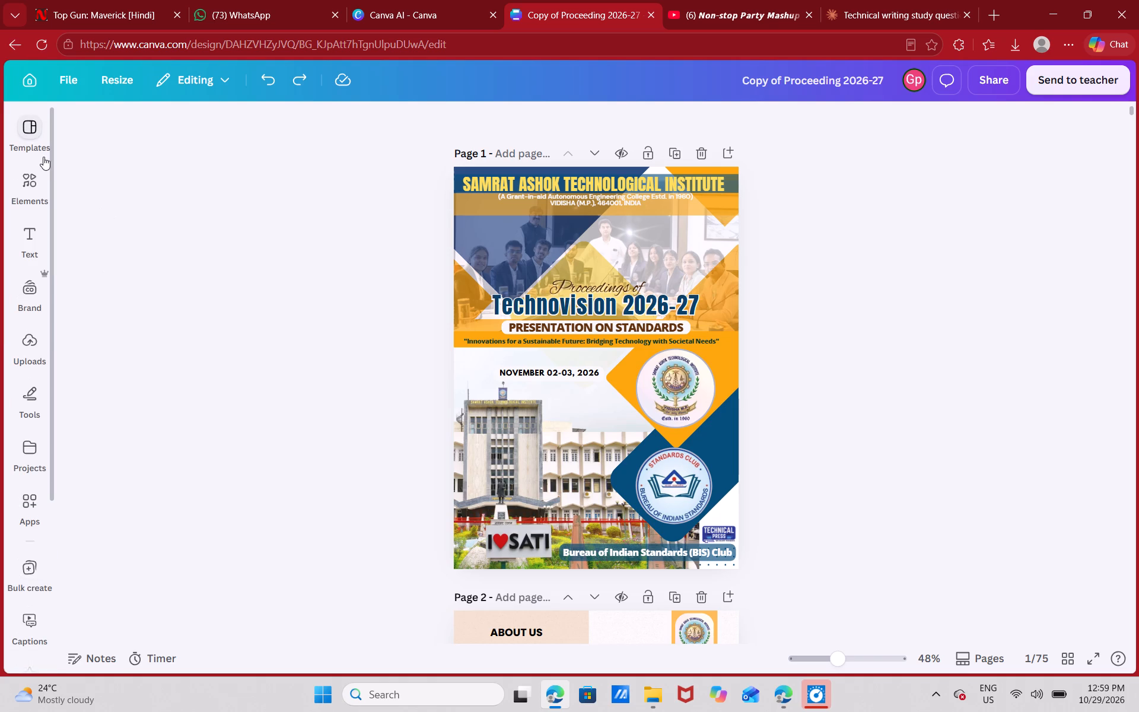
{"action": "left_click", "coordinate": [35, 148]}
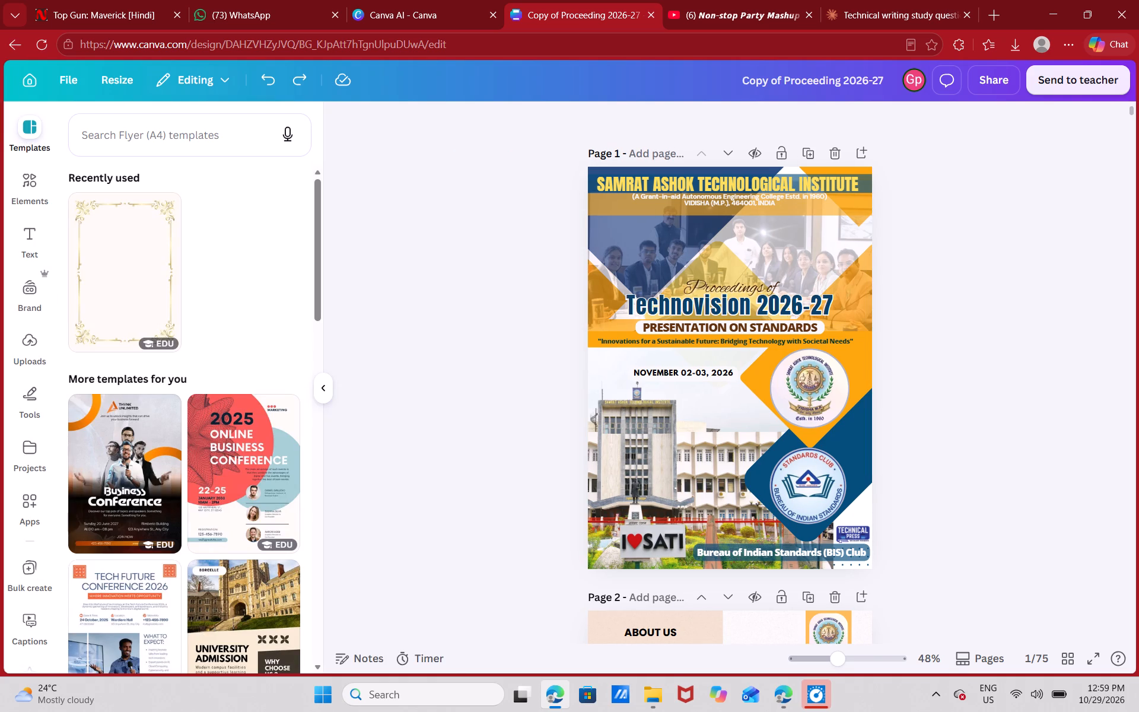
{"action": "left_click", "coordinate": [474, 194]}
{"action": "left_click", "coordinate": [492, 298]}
Review the poster presentation pages from the cover to page 20 and return to page 8, hiding the template side area.
{"action": "scroll", "coordinate": [492, 298], "scroll_direction": "down", "scroll_amount": 17}
{"action": "scroll", "coordinate": [492, 298], "scroll_direction": "down", "scroll_amount": 8}
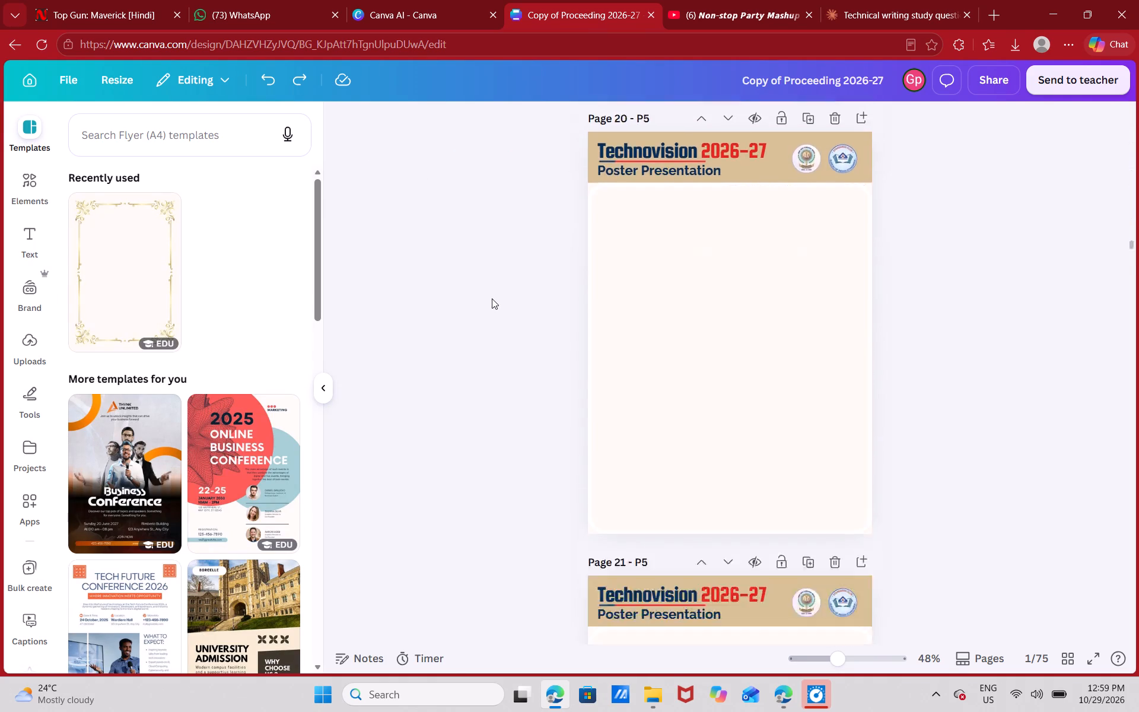
{"action": "scroll", "coordinate": [492, 298], "scroll_direction": "up", "scroll_amount": 4}
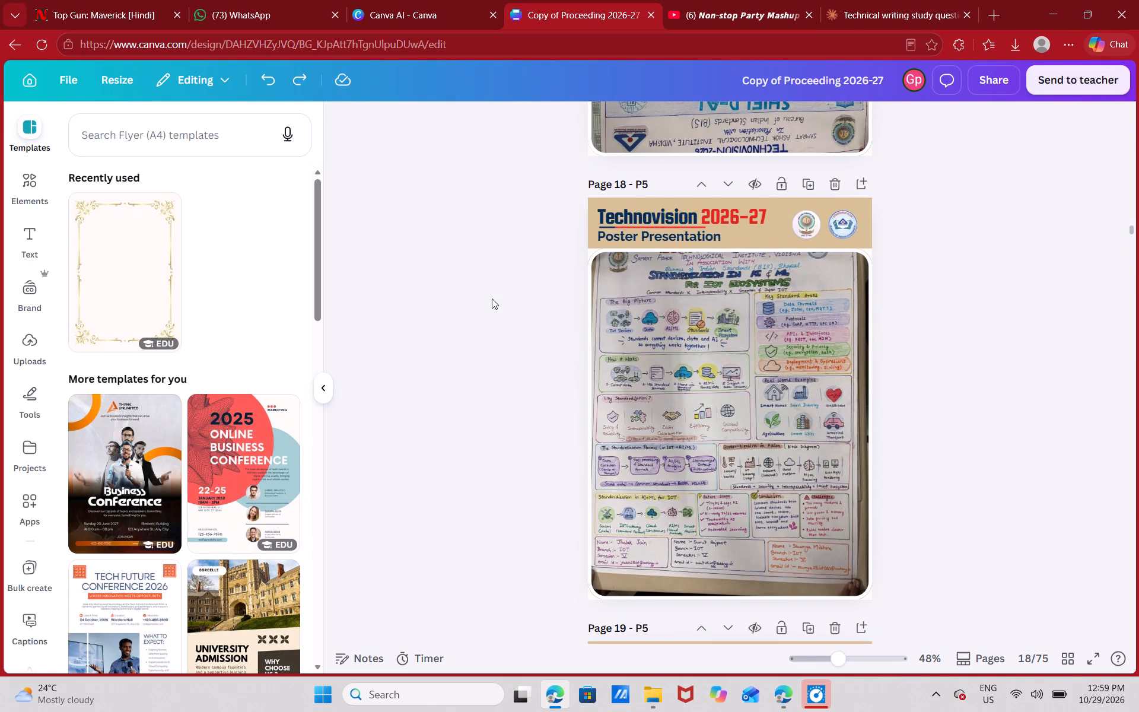
{"action": "scroll", "coordinate": [492, 298], "scroll_direction": "up", "scroll_amount": 3}
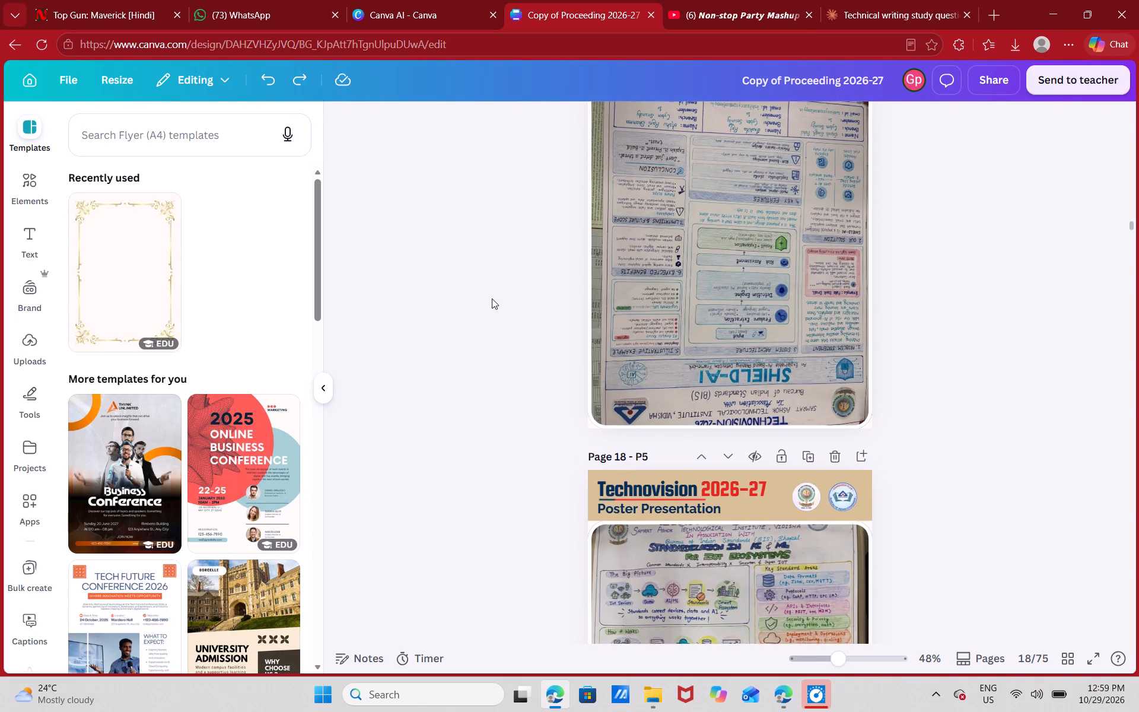
{"action": "left_click", "coordinate": [313, 397]}
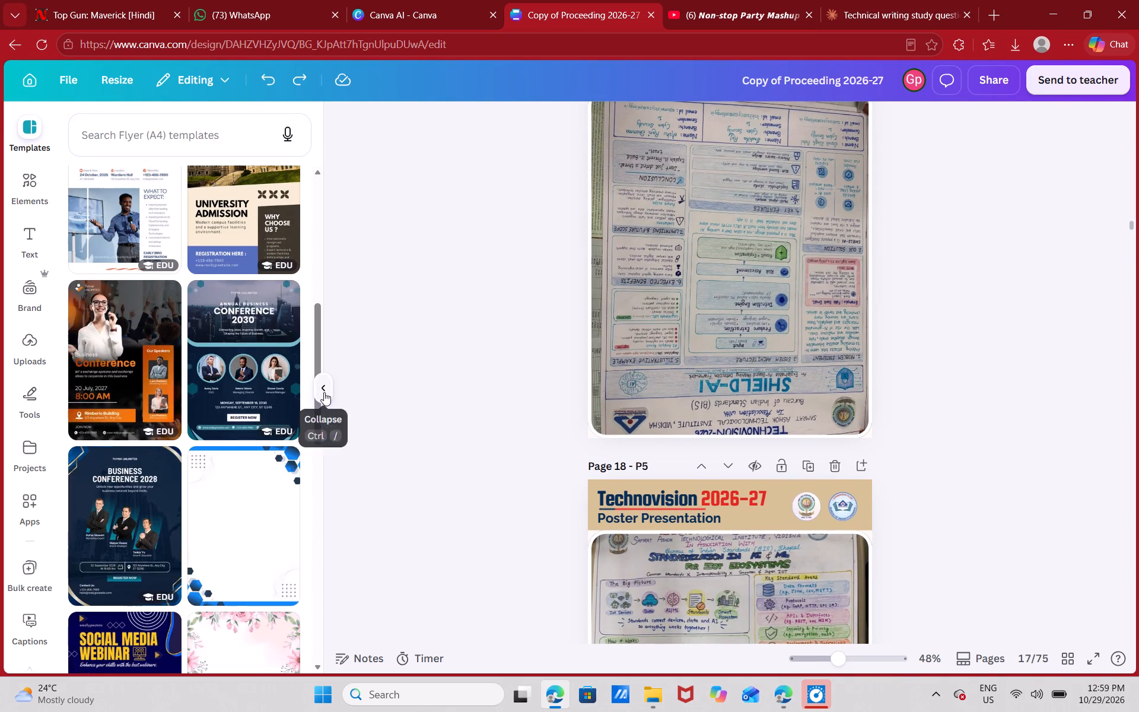
{"action": "left_click", "coordinate": [324, 392]}
{"action": "scroll", "coordinate": [433, 357], "scroll_direction": "up", "scroll_amount": 7}
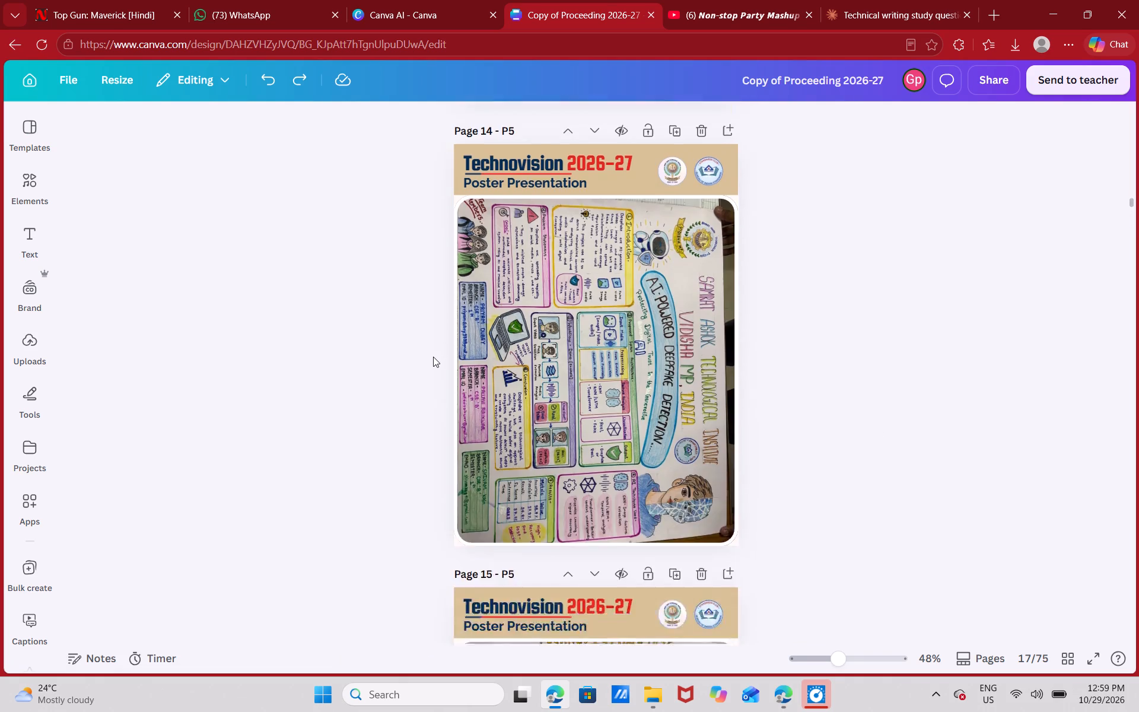
{"action": "scroll", "coordinate": [433, 357], "scroll_direction": "down", "scroll_amount": 1}
{"action": "scroll", "coordinate": [433, 357], "scroll_direction": "up", "scroll_amount": 3}
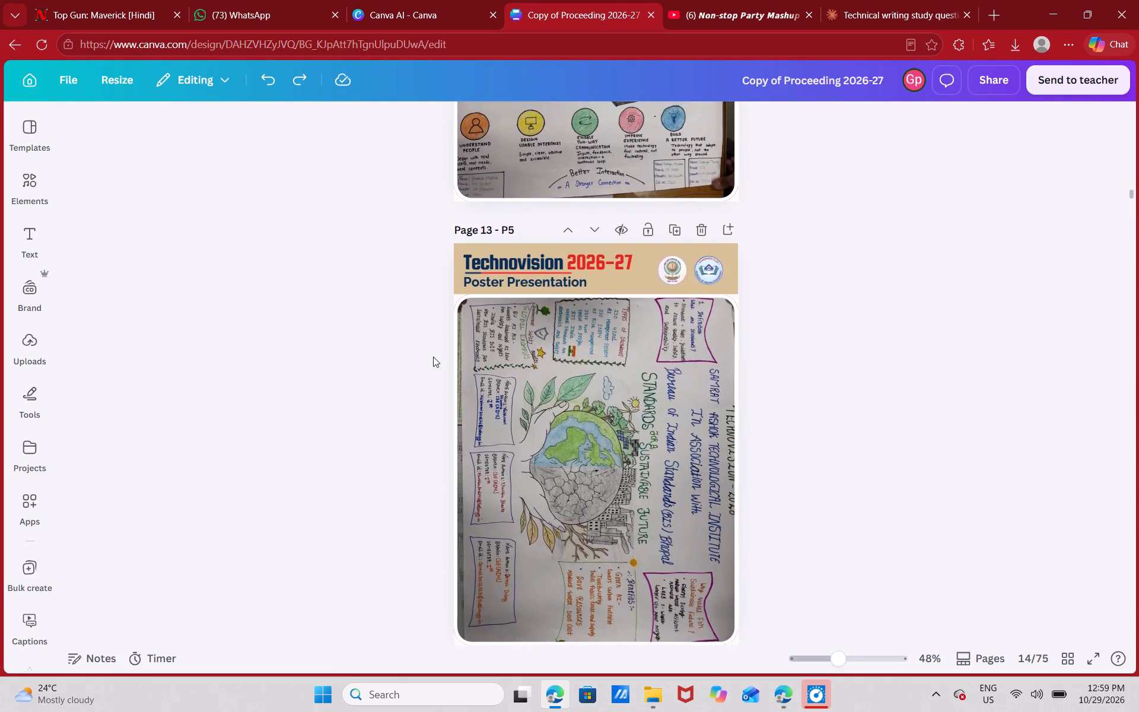
{"action": "scroll", "coordinate": [433, 357], "scroll_direction": "up", "scroll_amount": 10}
{"action": "scroll", "coordinate": [433, 357], "scroll_direction": "down", "scroll_amount": 5}
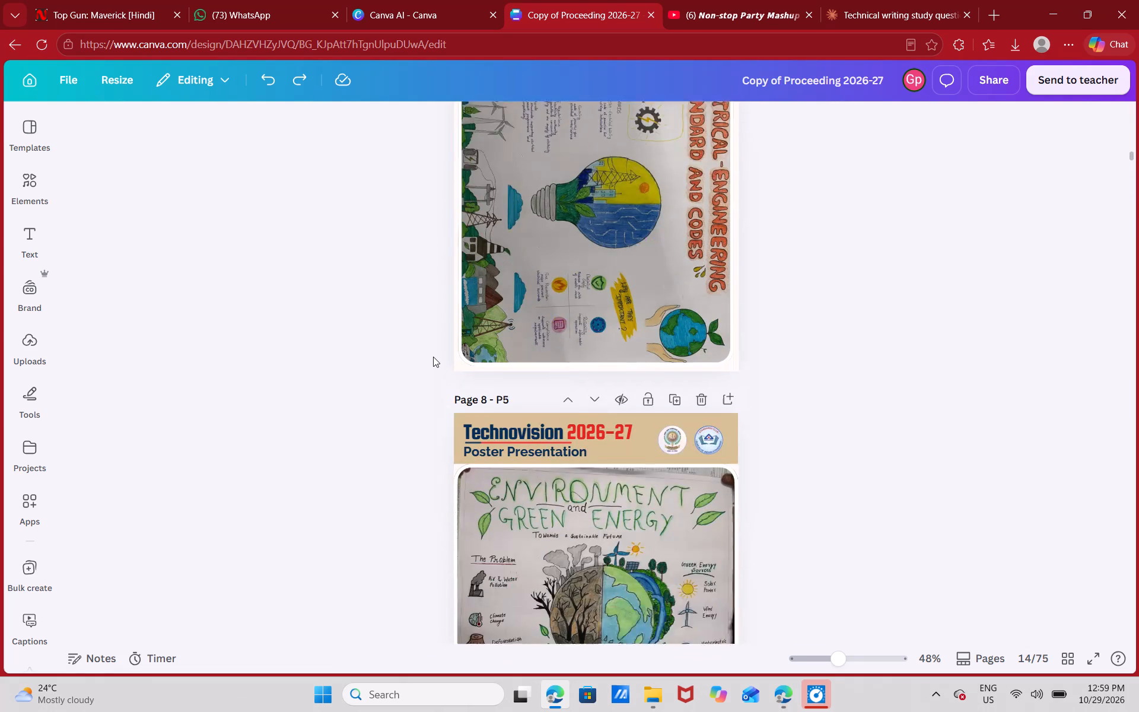
Move the Environment and Green Energy poster on page 8 slightly lower and narrow it to about 187 wide.
{"action": "left_click", "coordinate": [534, 526]}
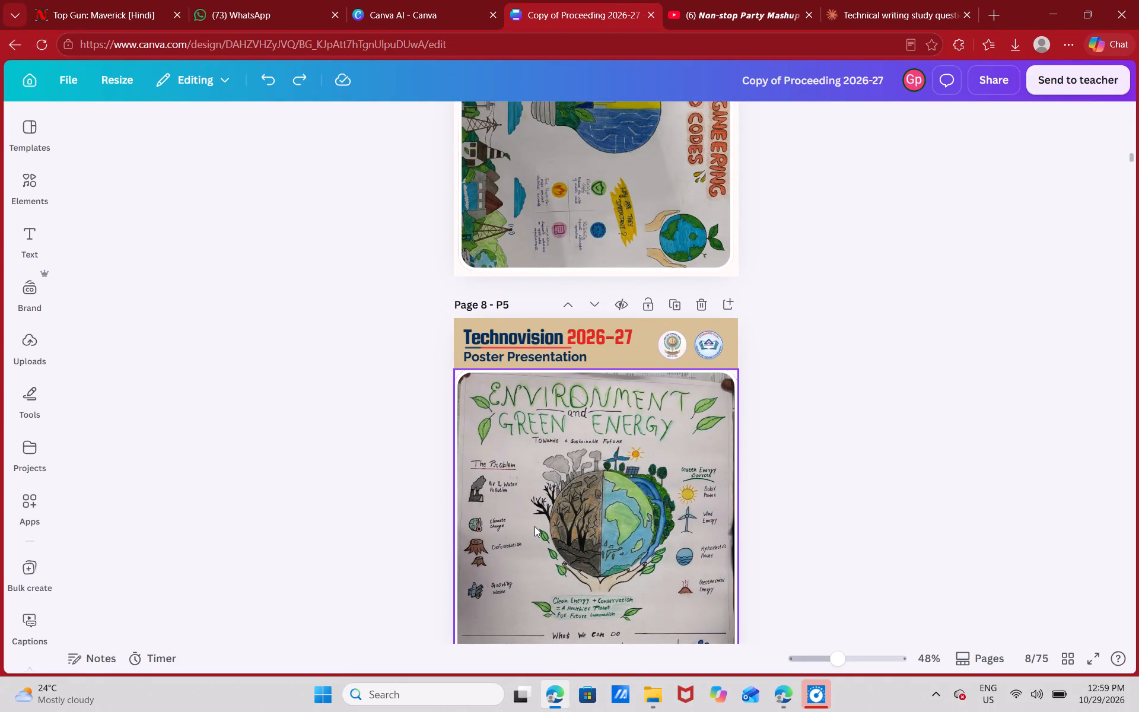
{"action": "scroll", "coordinate": [835, 436], "scroll_direction": "down", "scroll_amount": 2}
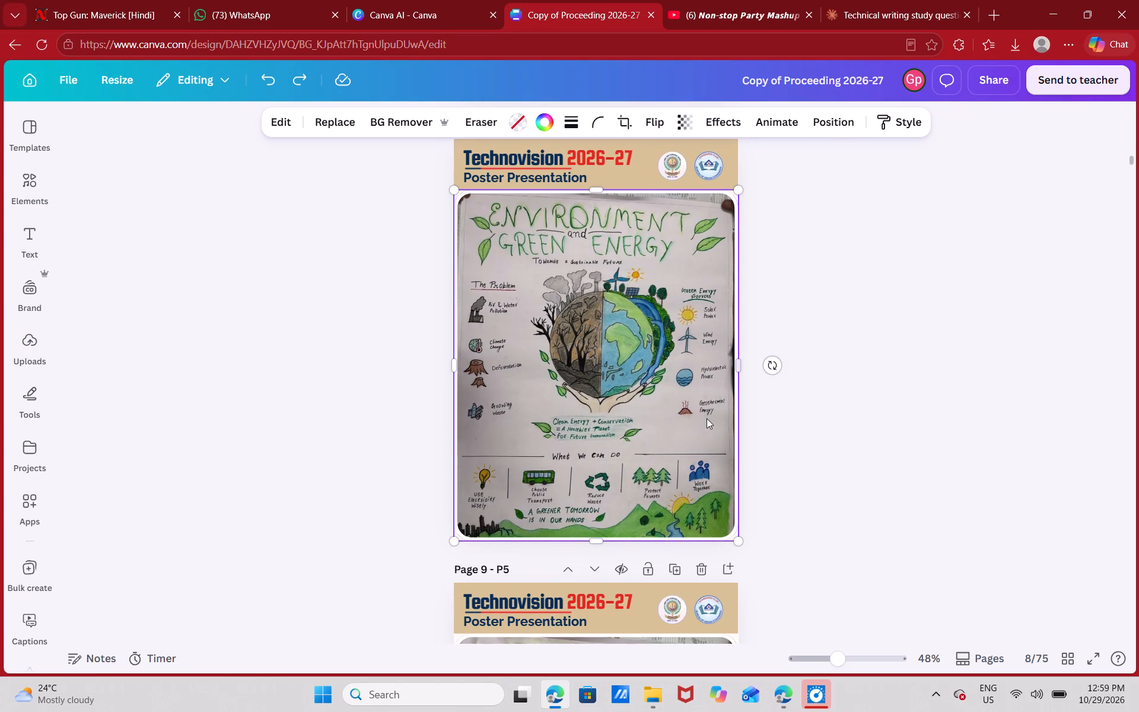
{"action": "left_click_drag", "start_coordinate": [707, 418], "coordinate": [702, 446]}
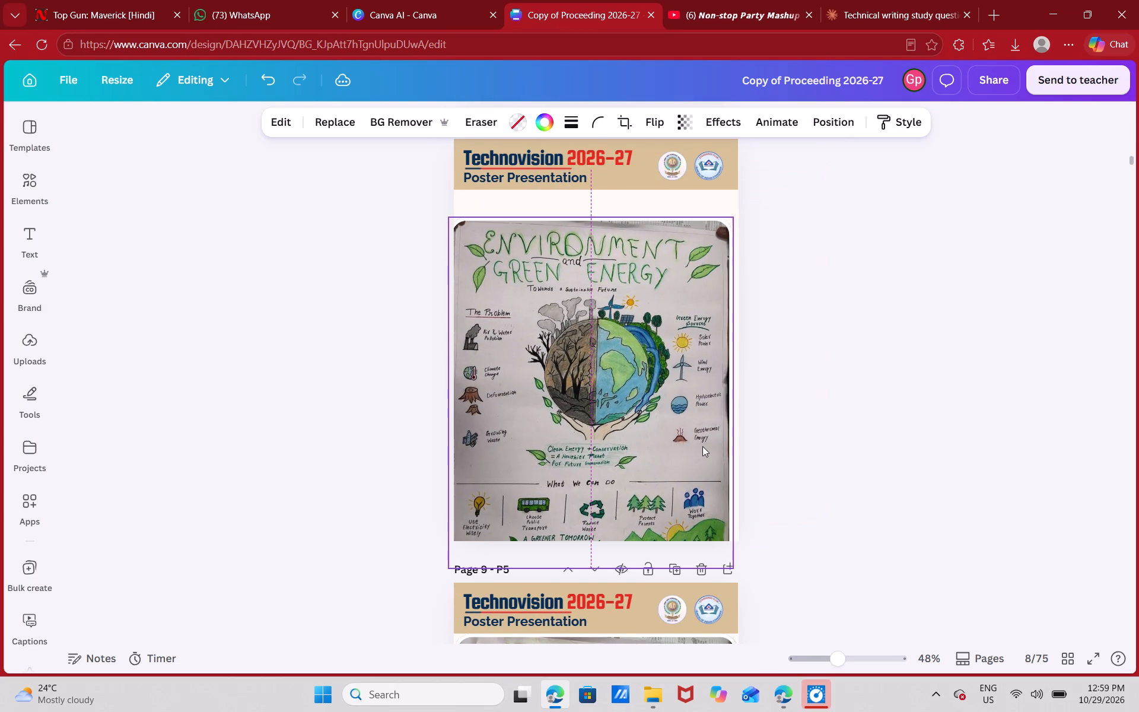
{"action": "left_click", "coordinate": [675, 369]}
{"action": "left_click", "coordinate": [675, 369]}
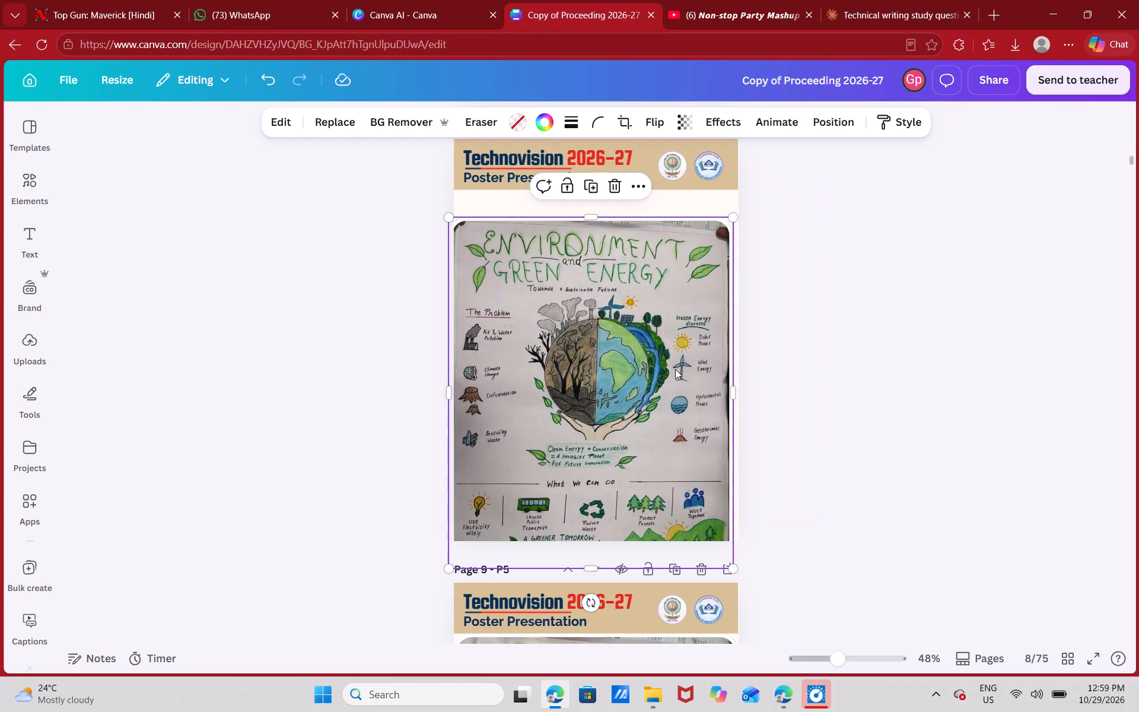
{"action": "left_click_drag", "start_coordinate": [735, 396], "coordinate": [730, 396]}
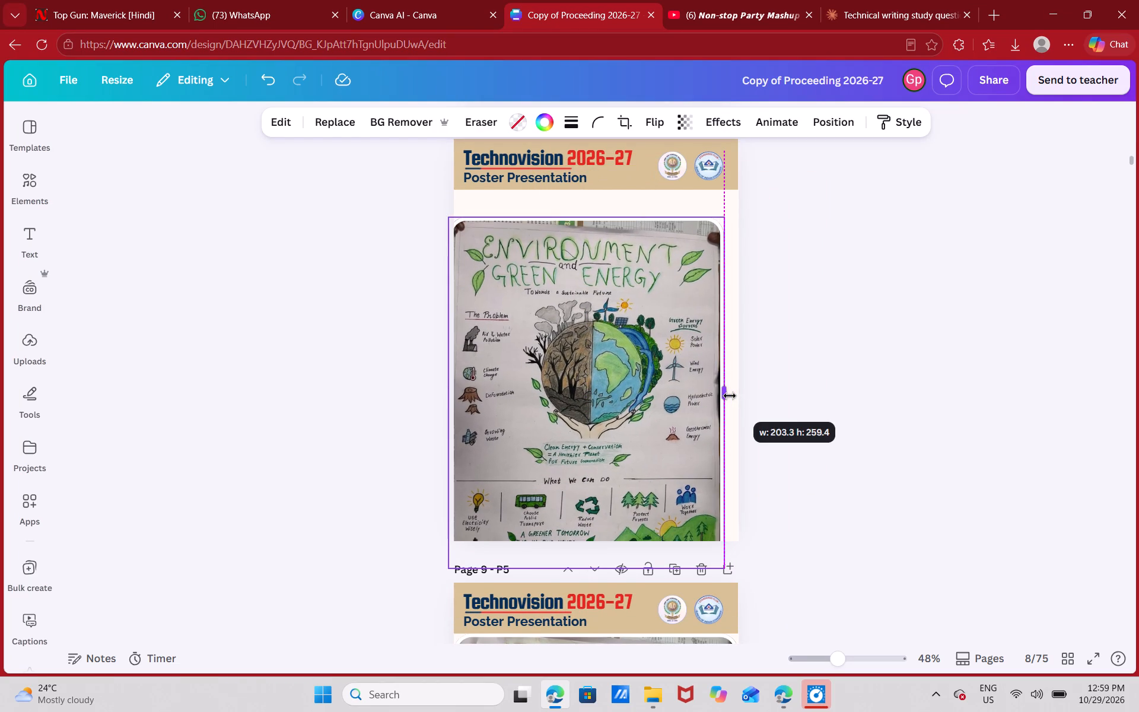
{"action": "left_click_drag", "start_coordinate": [730, 396], "coordinate": [682, 386]}
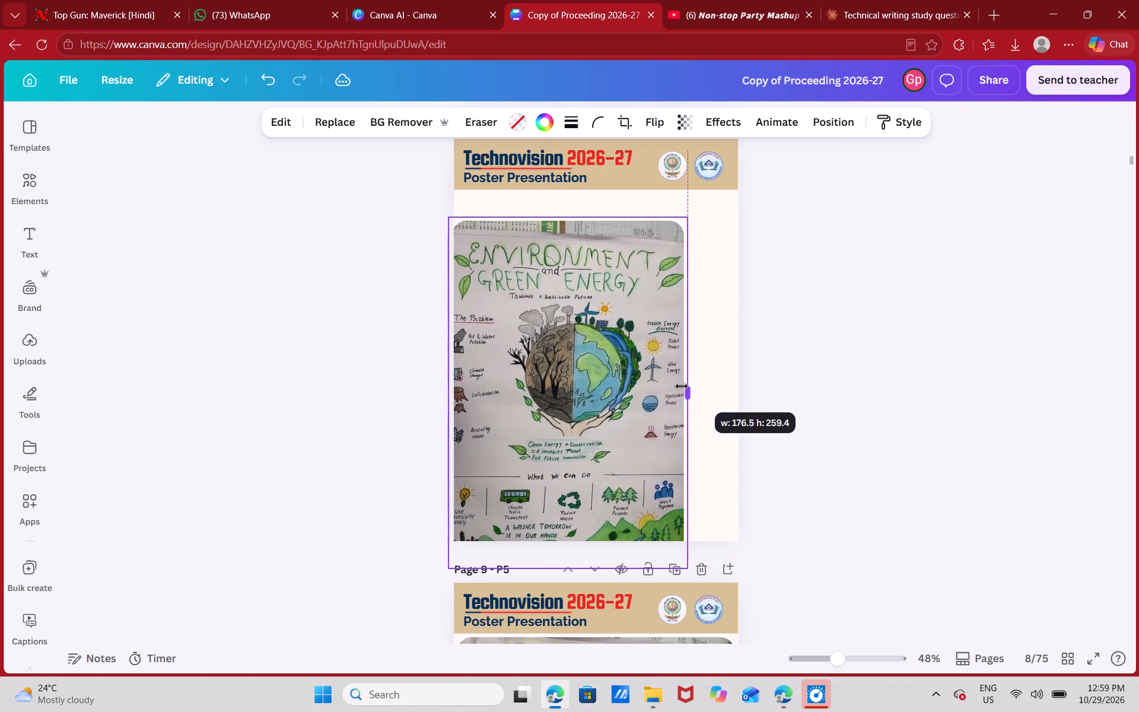
{"action": "left_click_drag", "start_coordinate": [682, 386], "coordinate": [746, 358]}
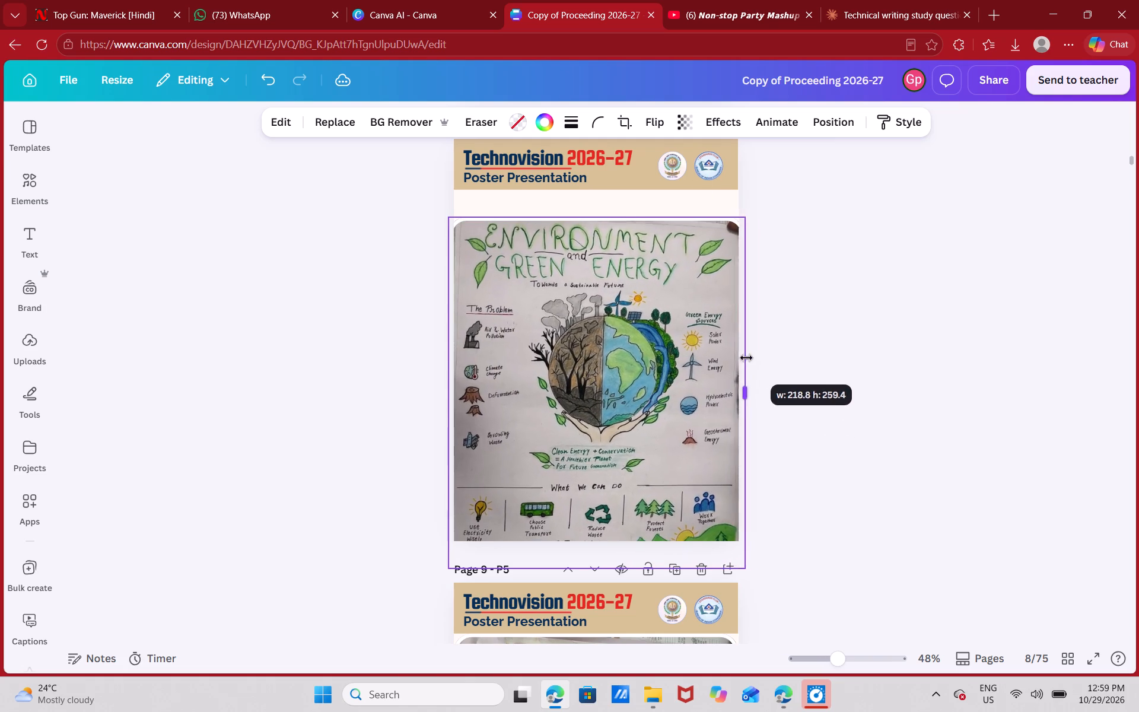
{"action": "left_click_drag", "start_coordinate": [746, 358], "coordinate": [730, 355]}
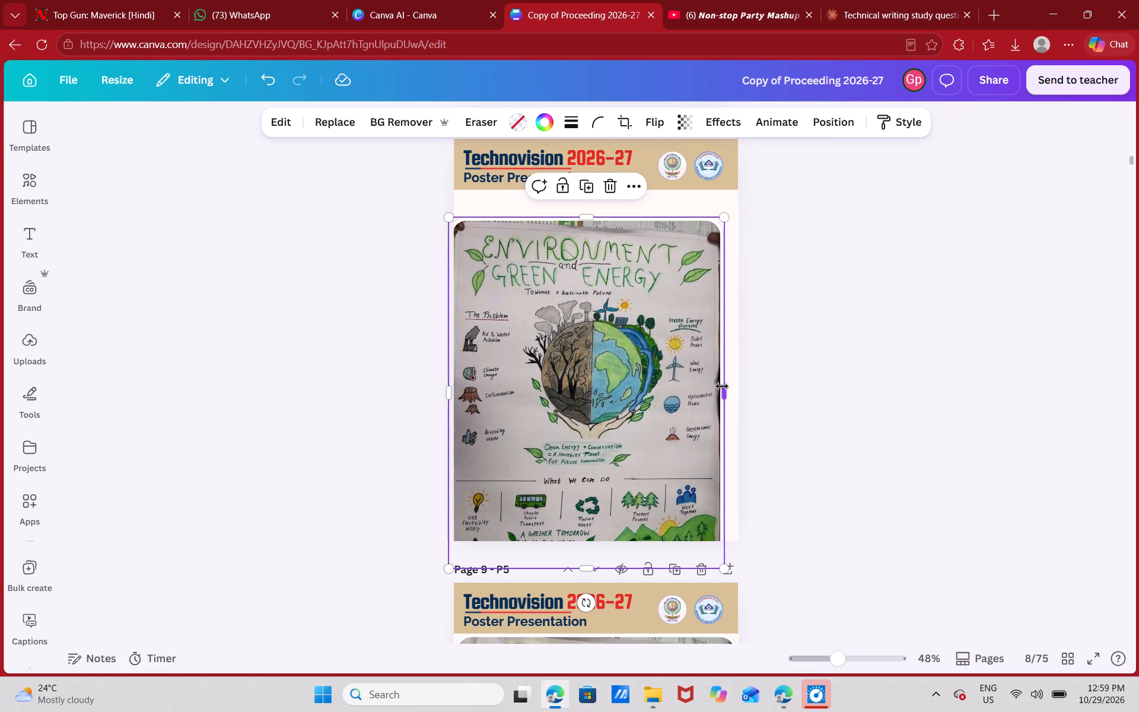
{"action": "left_click", "coordinate": [720, 389]}
{"action": "left_click_drag", "start_coordinate": [719, 391], "coordinate": [708, 391]}
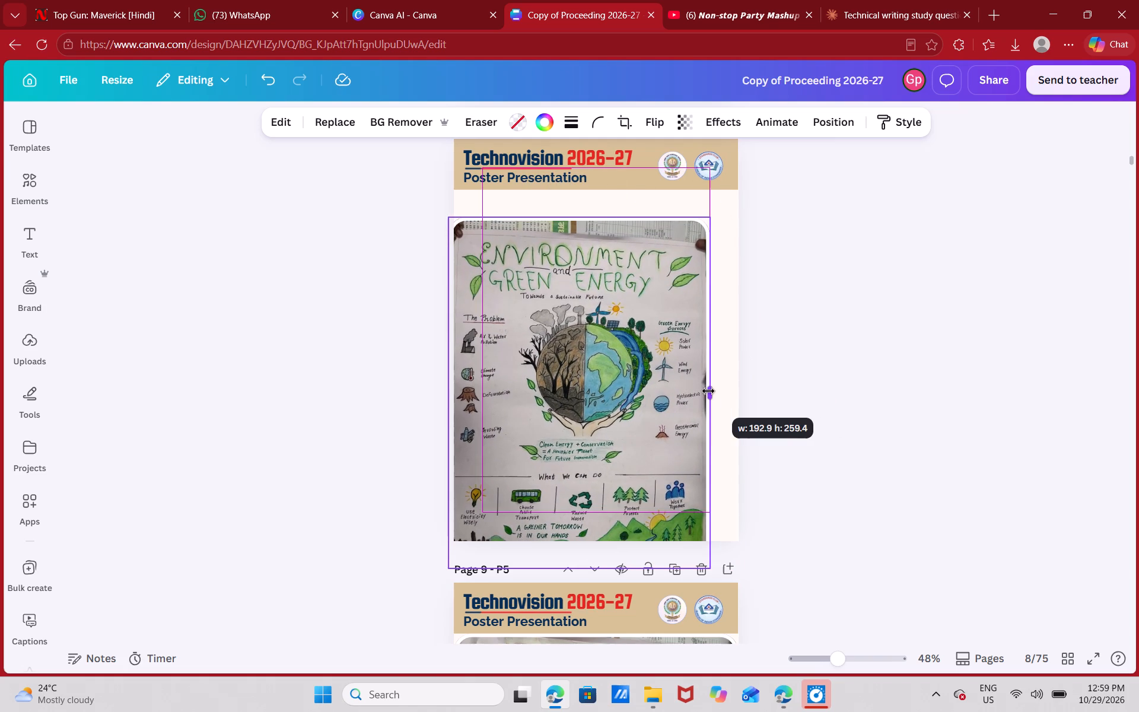
{"action": "left_click_drag", "start_coordinate": [708, 391], "coordinate": [696, 389]}
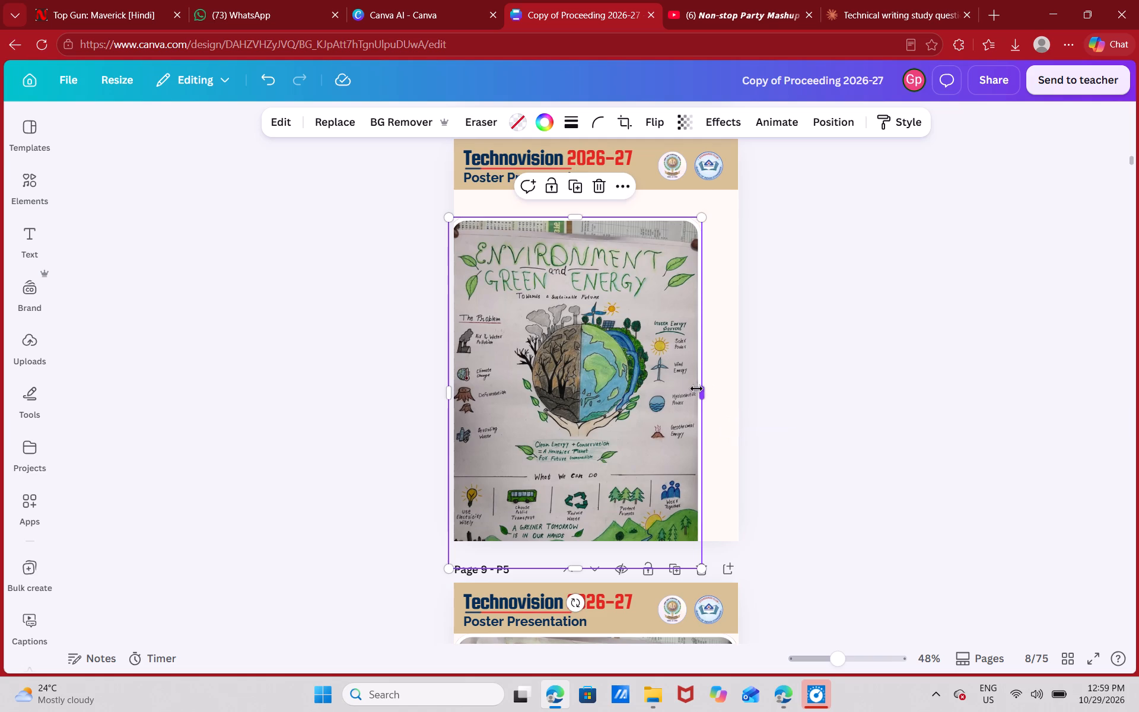
Snap the Environment and Green Energy poster to the page's right and bottom edges and shorten it from its upper edge.
{"action": "left_click_drag", "start_coordinate": [626, 409], "coordinate": [666, 386]}
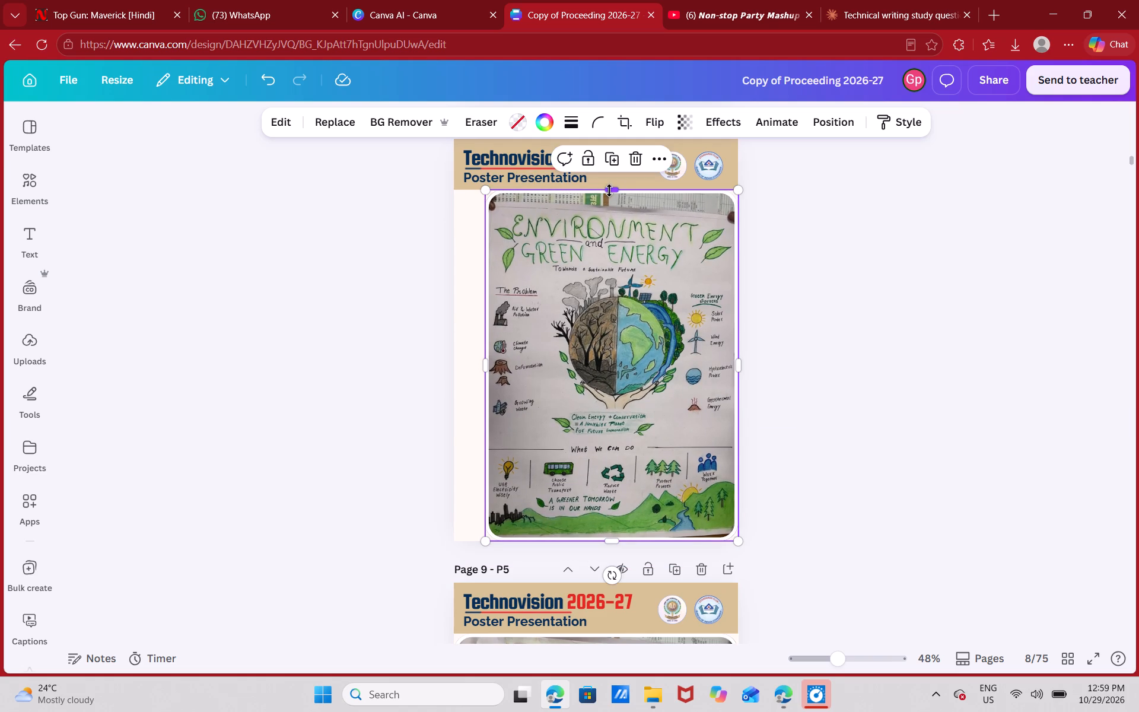
{"action": "left_click_drag", "start_coordinate": [609, 190], "coordinate": [610, 215]}
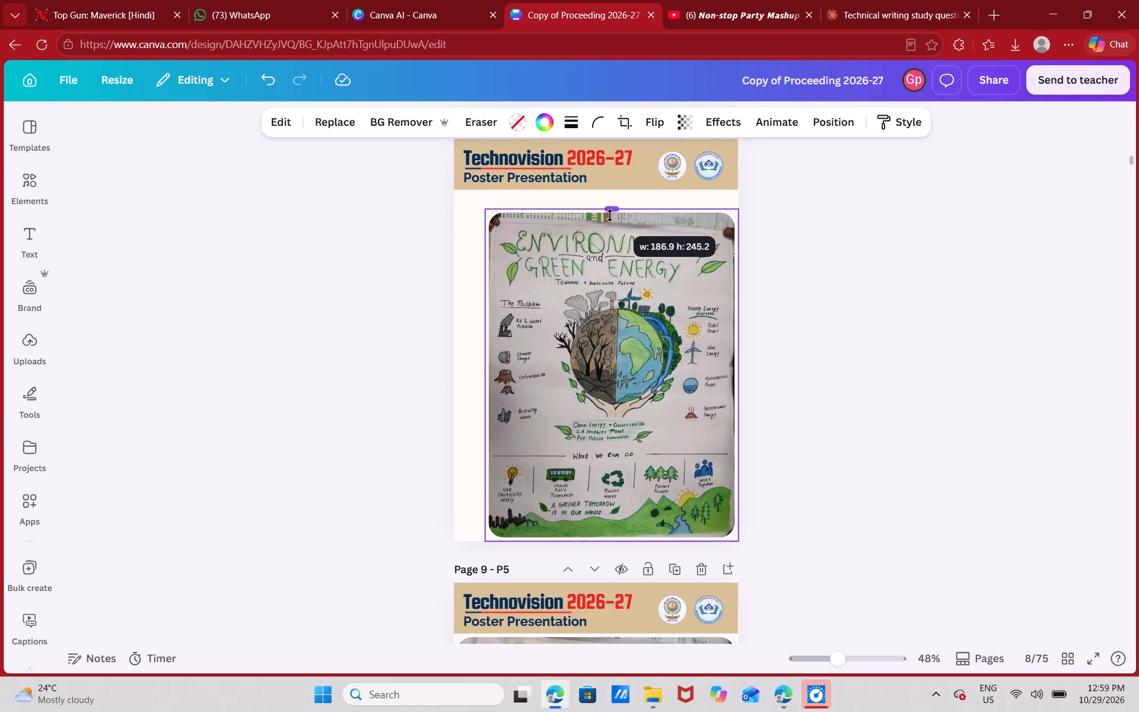
{"action": "left_click_drag", "start_coordinate": [610, 215], "coordinate": [619, 220]}
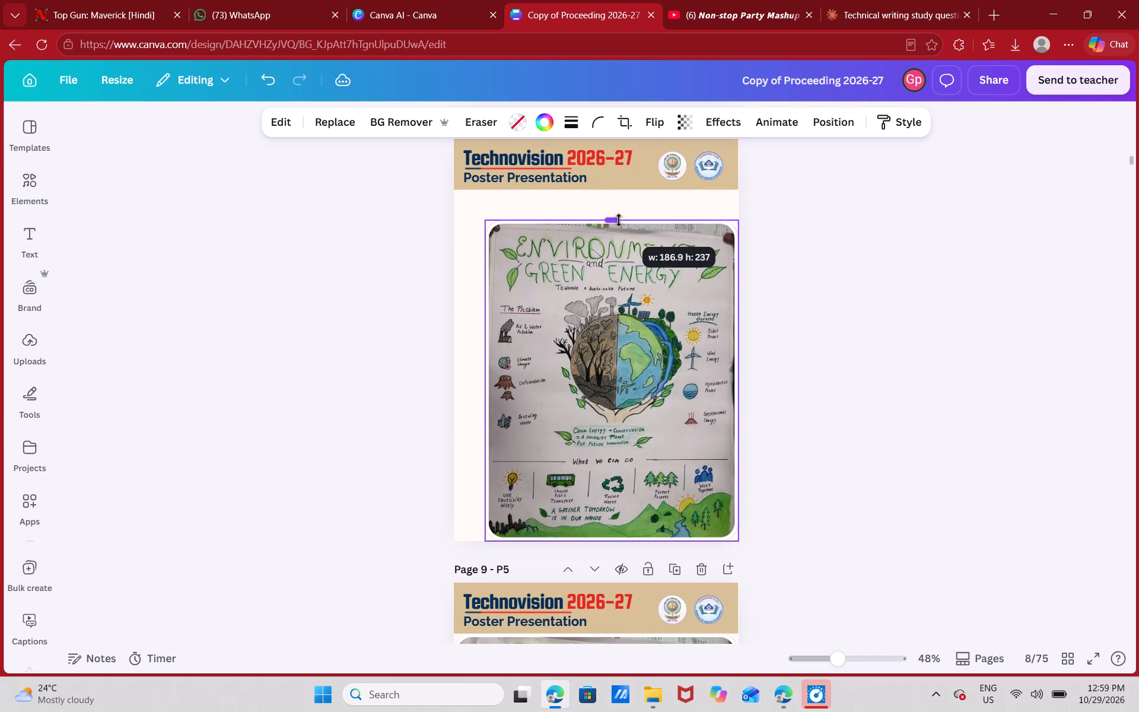
{"action": "left_click_drag", "start_coordinate": [619, 220], "coordinate": [619, 240]}
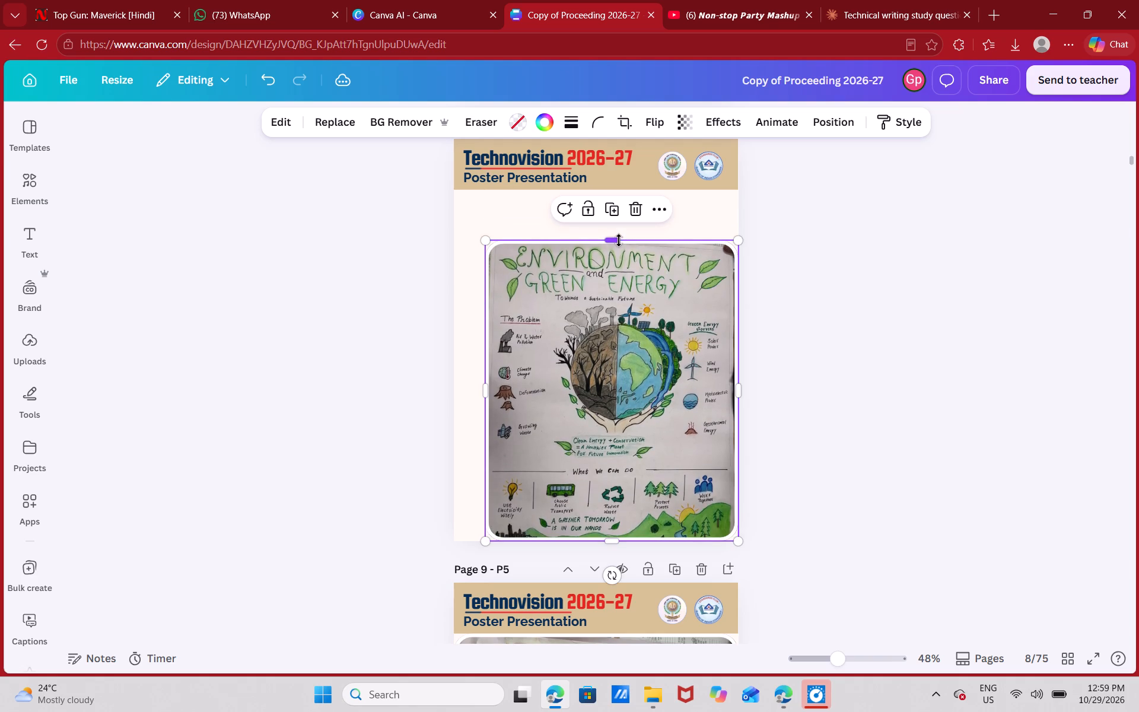
{"action": "scroll", "coordinate": [619, 298], "scroll_direction": "down", "scroll_amount": 1}
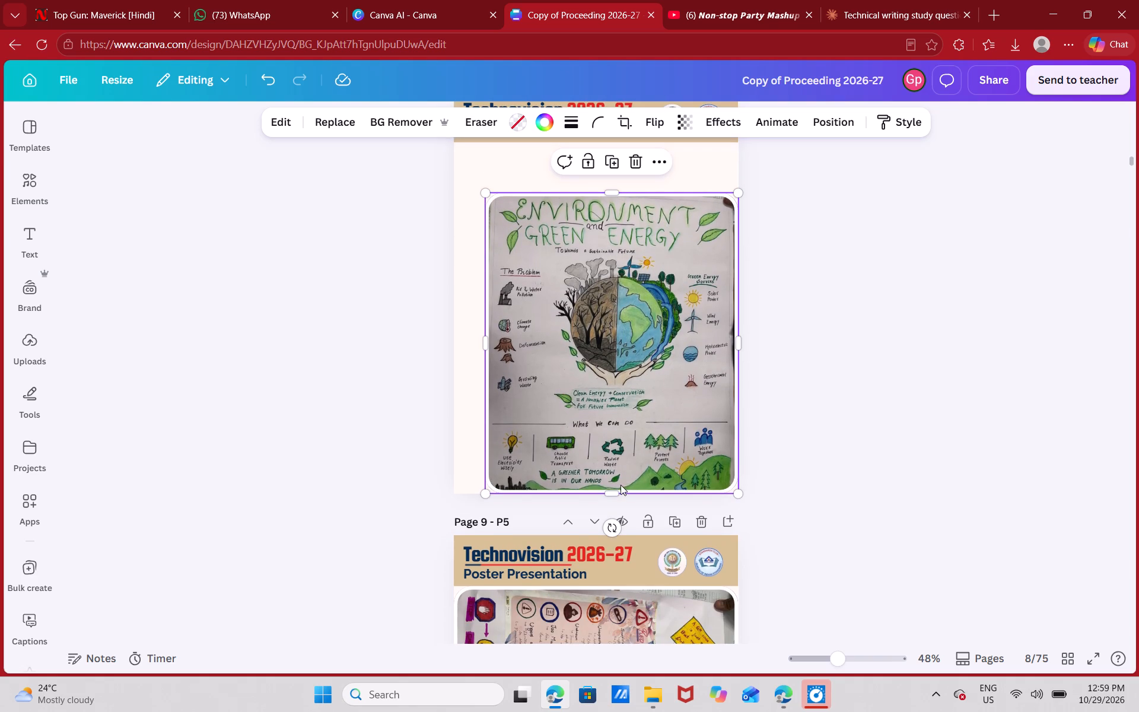
{"action": "double_click", "coordinate": [614, 488]}
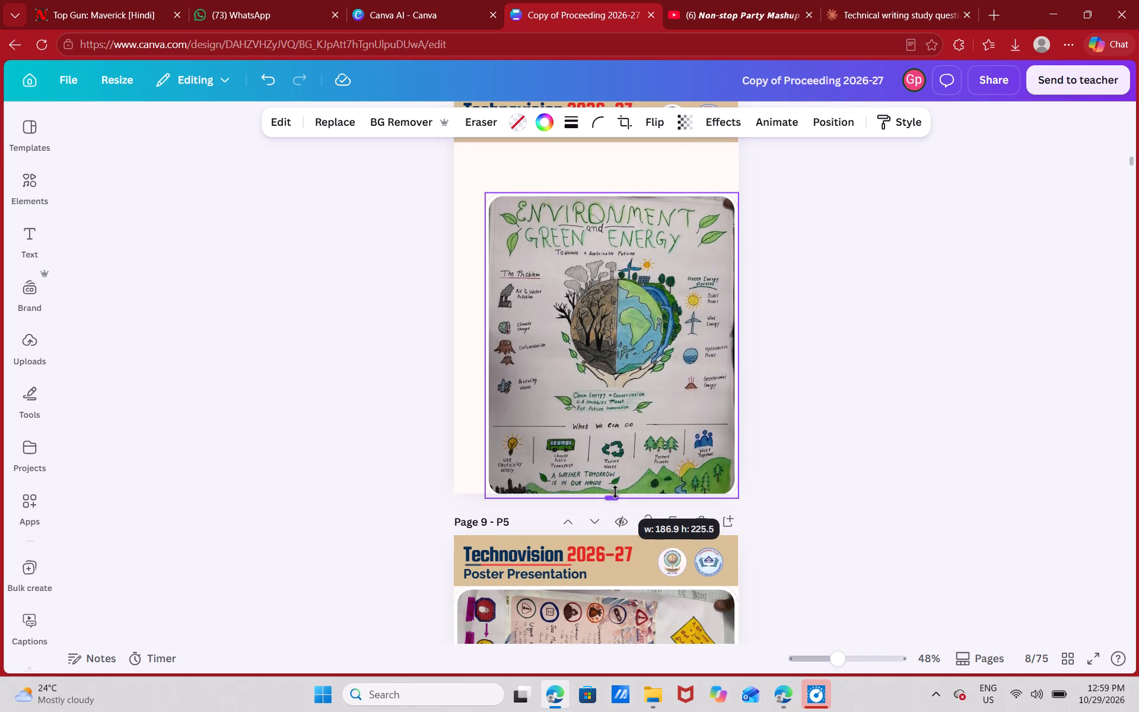
Centre the Environment and Green Energy poster horizontally on page 8, leaving a margin below it.
{"action": "left_click_drag", "start_coordinate": [615, 462], "coordinate": [610, 430]}
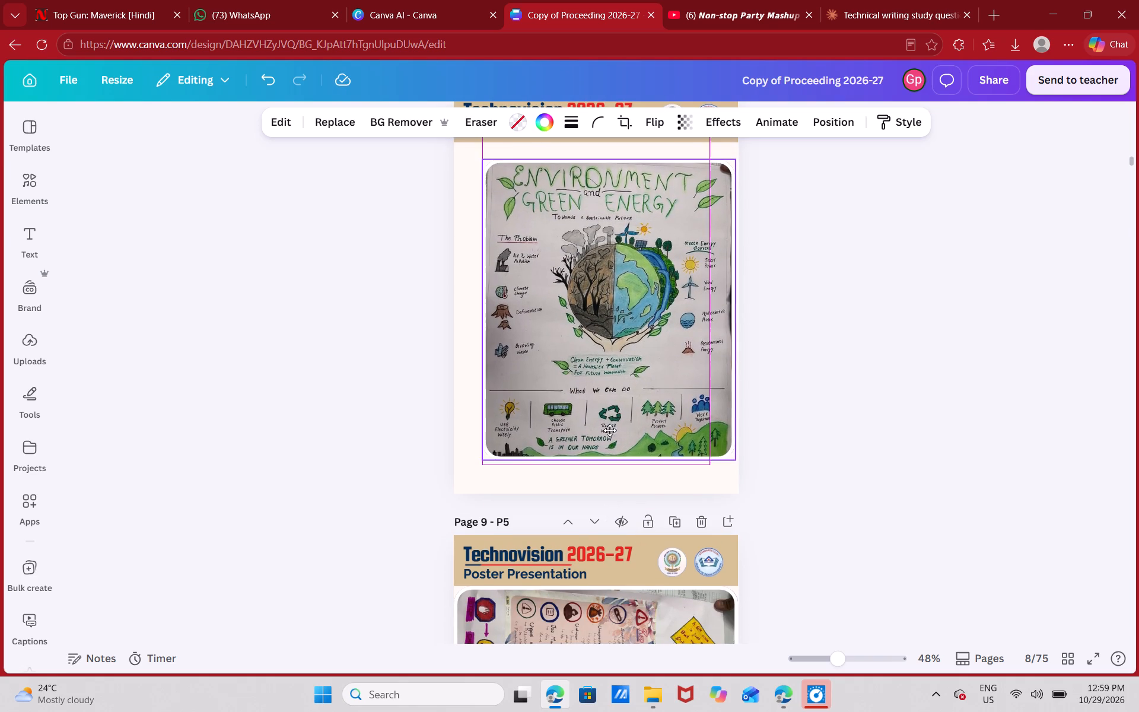
{"action": "left_click_drag", "start_coordinate": [610, 430], "coordinate": [604, 440]}
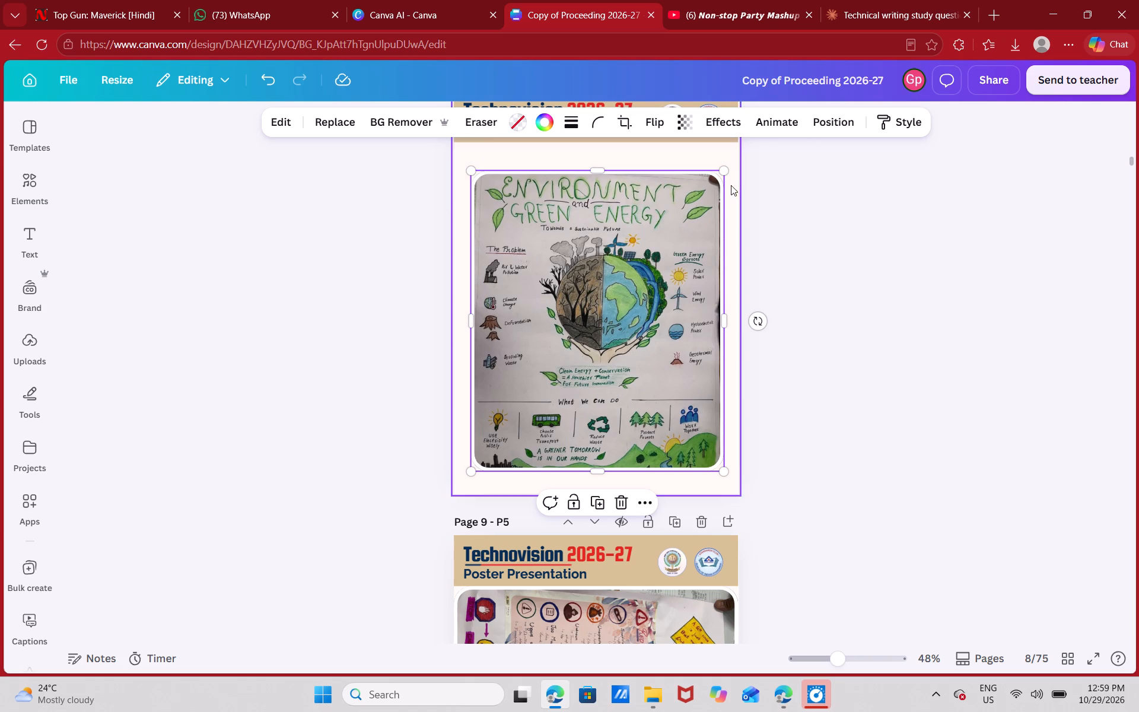
Enlarge the Environment and Green Energy poster on page 8 to about 208 wide by 248 high.
{"action": "left_click_drag", "start_coordinate": [722, 171], "coordinate": [740, 151]}
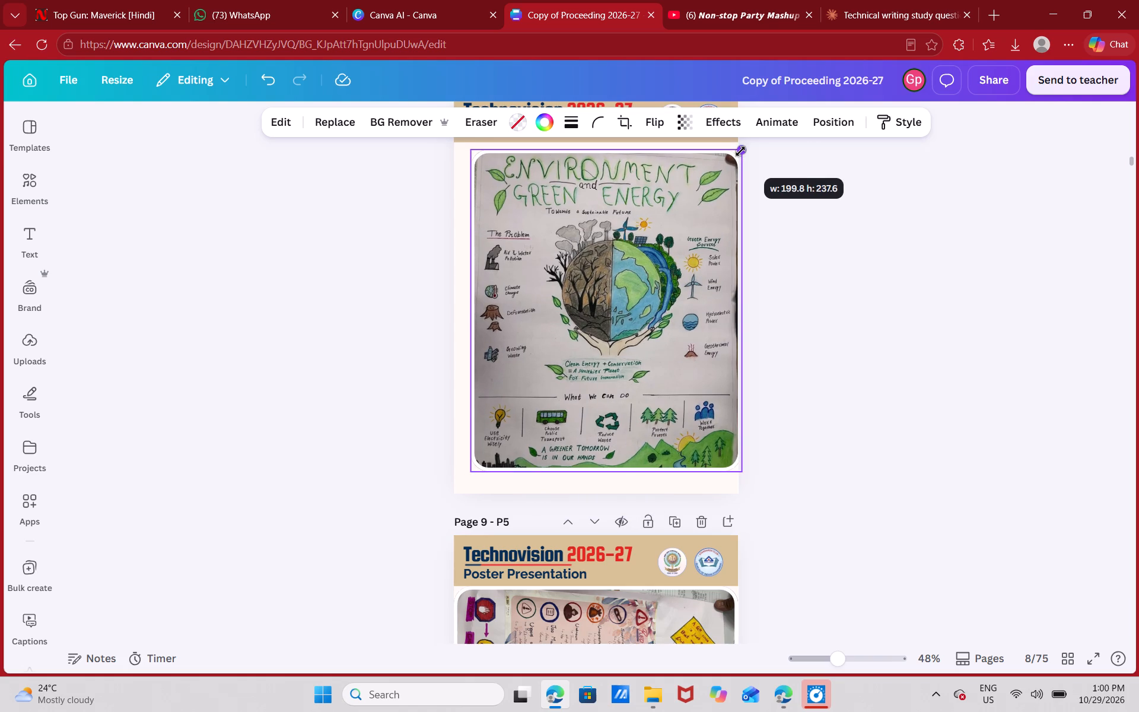
{"action": "left_click_drag", "start_coordinate": [740, 151], "coordinate": [740, 151]}
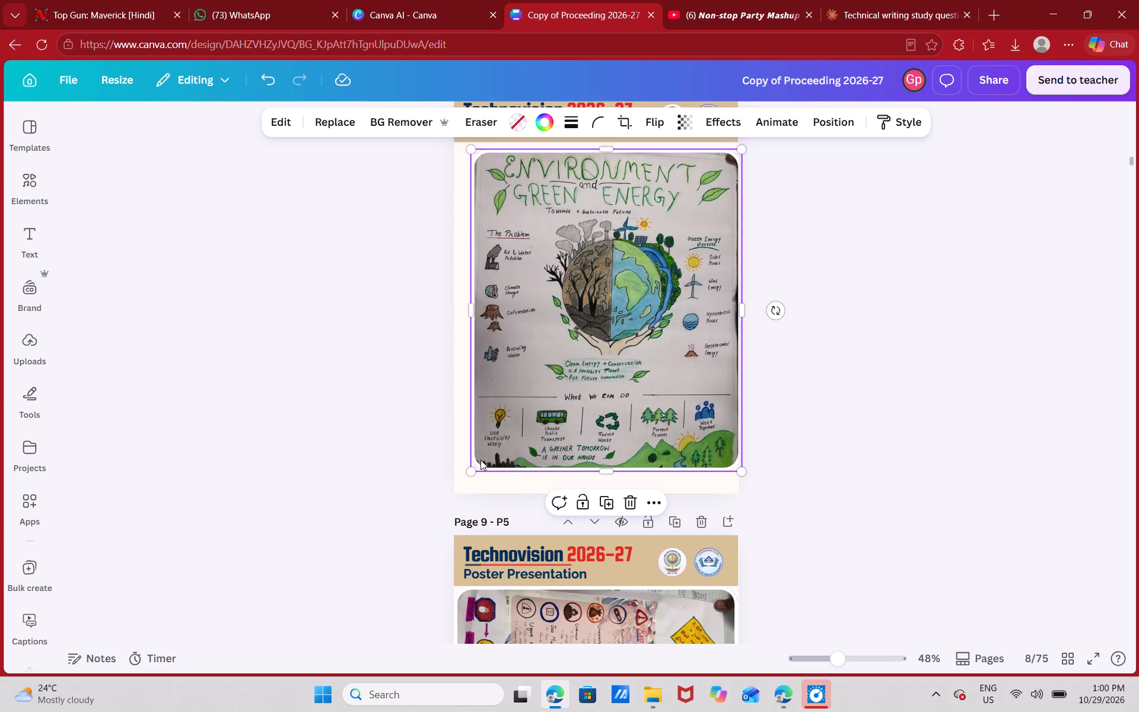
{"action": "left_click_drag", "start_coordinate": [470, 469], "coordinate": [464, 483]}
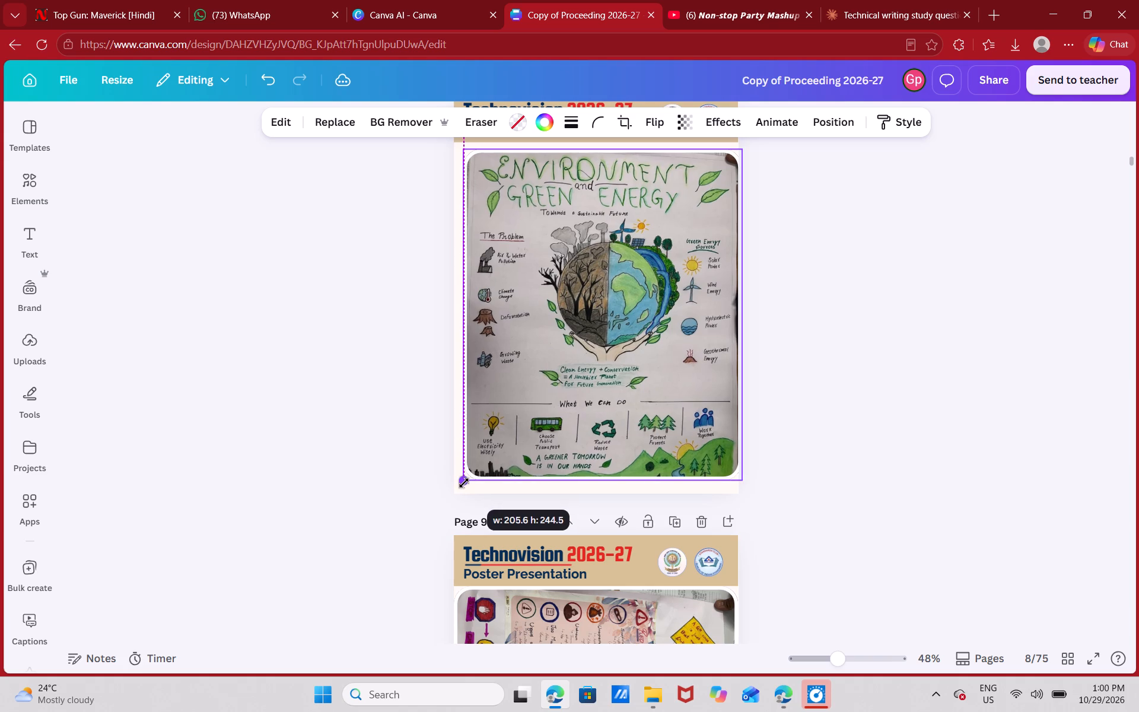
{"action": "left_click_drag", "start_coordinate": [464, 483], "coordinate": [462, 485]}
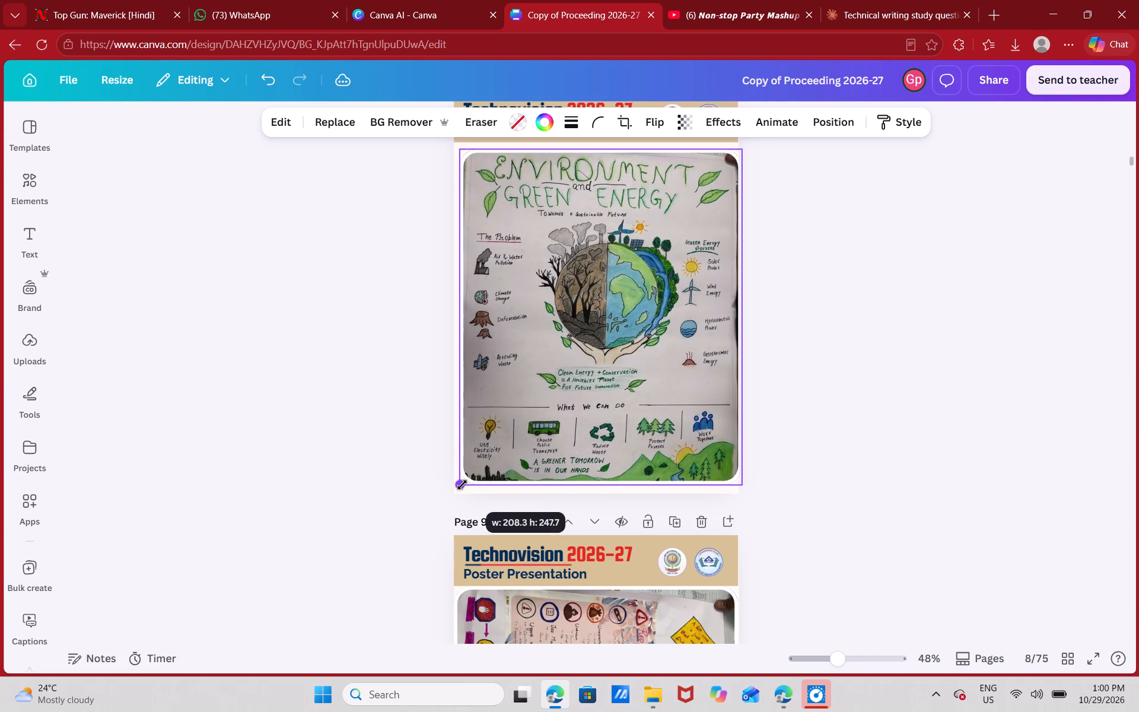
{"action": "left_click", "coordinate": [339, 447]}
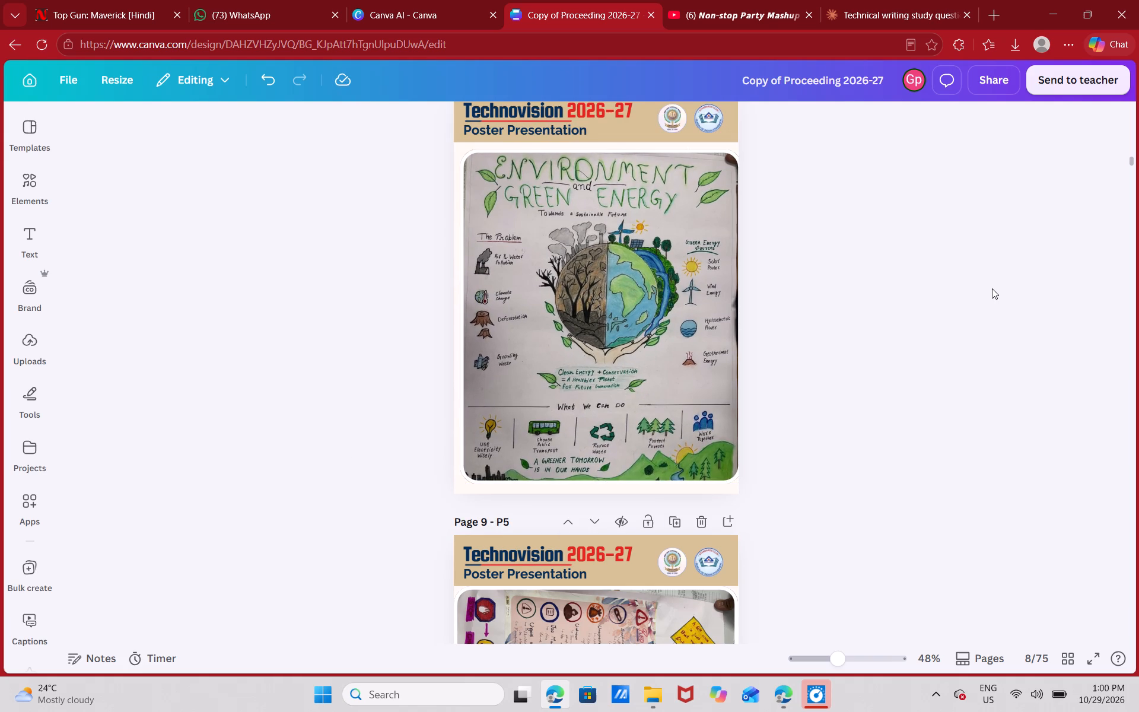
Align the enlarged Environment and Green Energy poster to the horizontal centre of page 8.
{"action": "left_click", "coordinate": [685, 285]}
{"action": "right_click", "coordinate": [685, 285]}
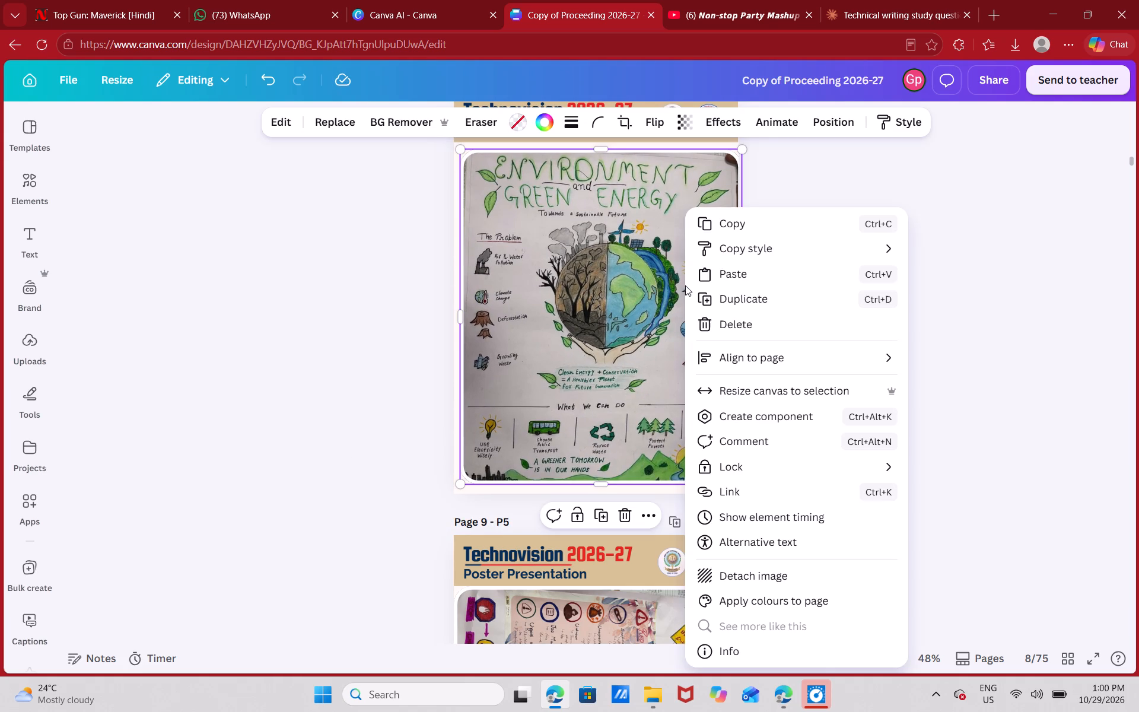
{"action": "left_click", "coordinate": [809, 362]}
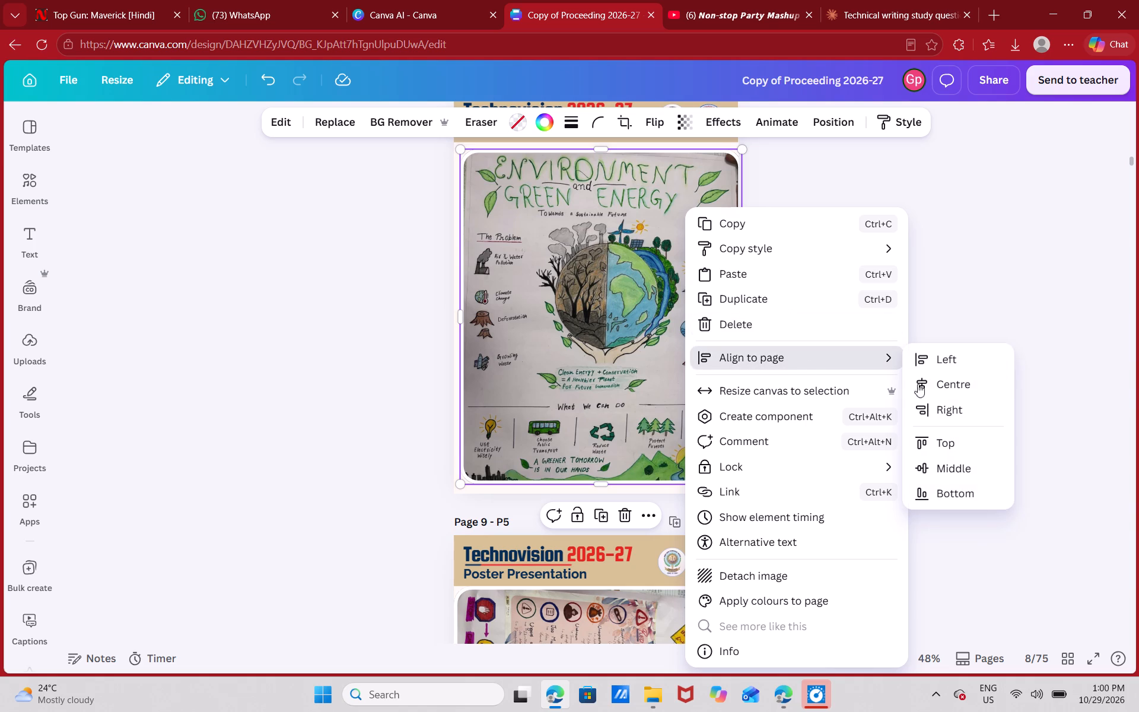
{"action": "left_click", "coordinate": [957, 383]}
{"action": "left_click", "coordinate": [966, 351]}
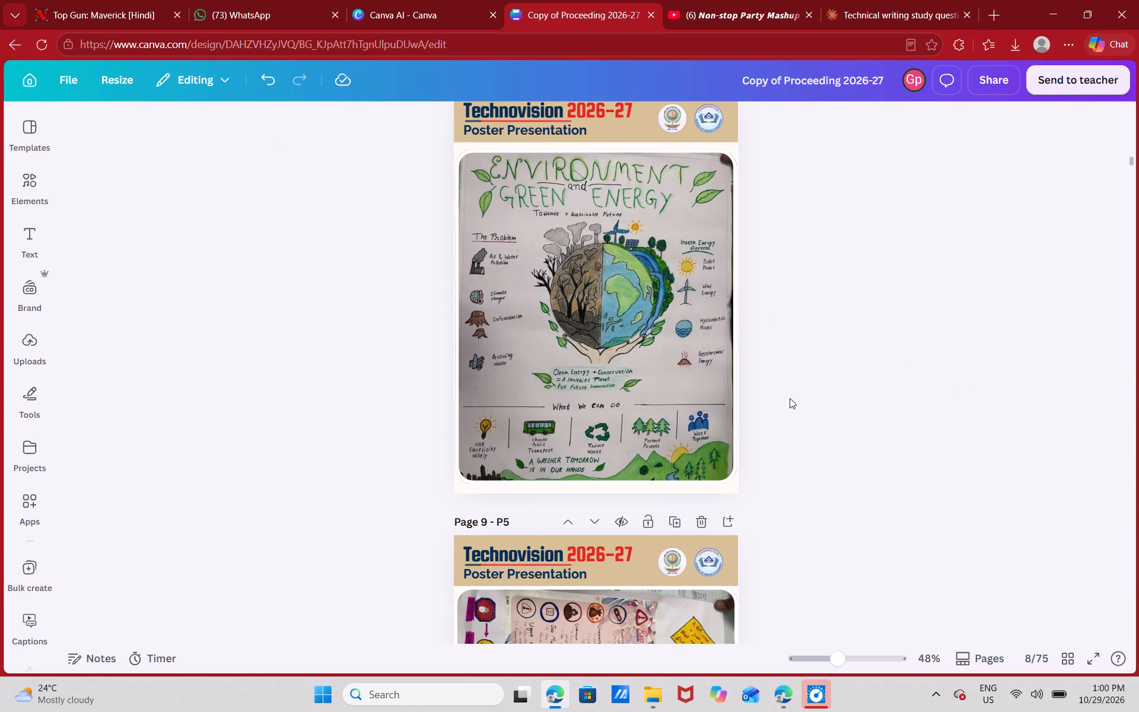
Narrow the Scan Smart Stay Safe poster on page 9 to about 189 wide and shorten it from its upper edge.
{"action": "scroll", "coordinate": [746, 422], "scroll_direction": "down", "scroll_amount": 1}
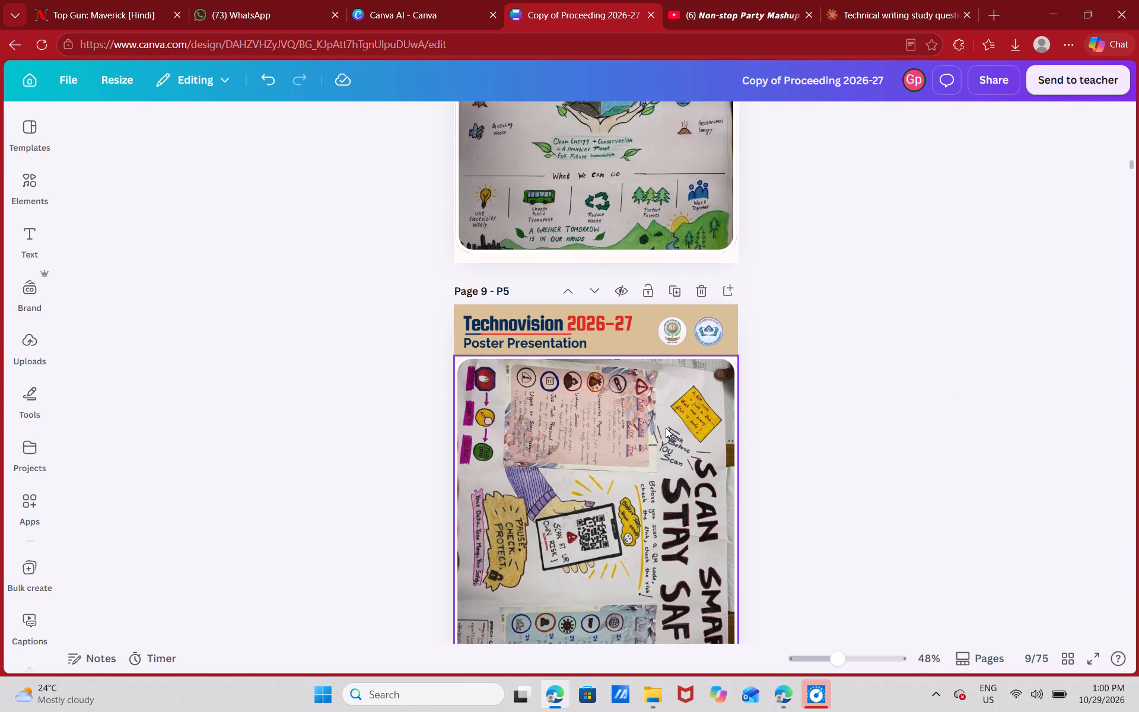
{"action": "left_click", "coordinate": [666, 428]}
{"action": "scroll", "coordinate": [661, 428], "scroll_direction": "down", "scroll_amount": 2}
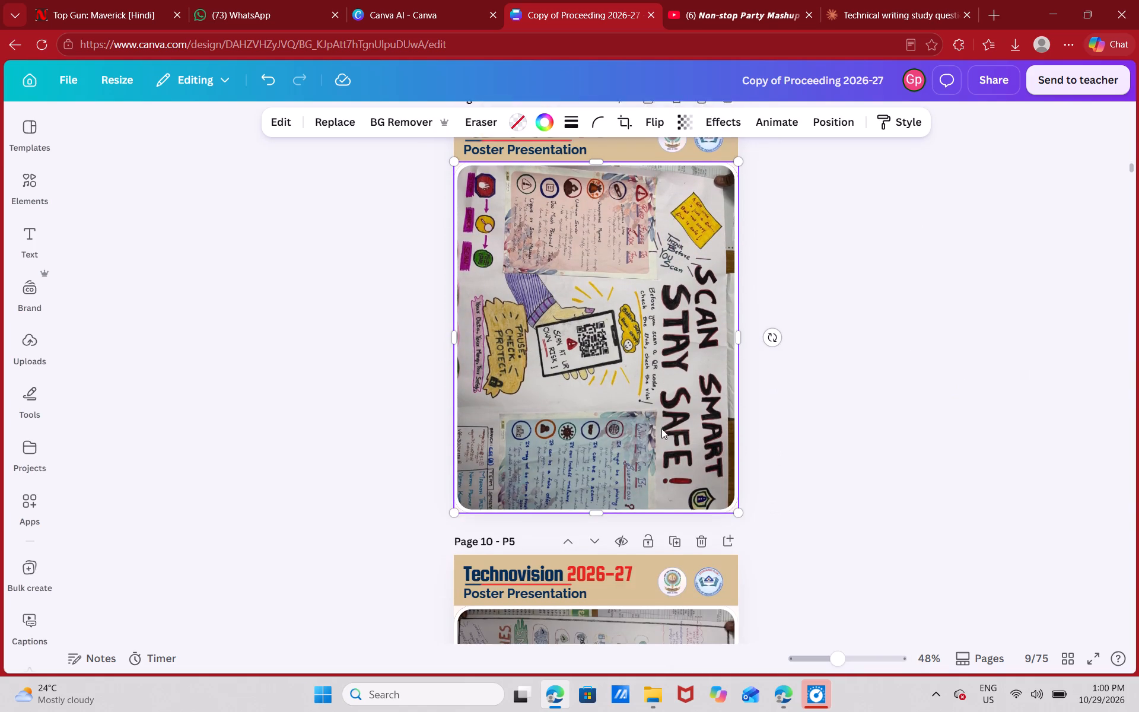
{"action": "left_click_drag", "start_coordinate": [739, 337], "coordinate": [726, 335]}
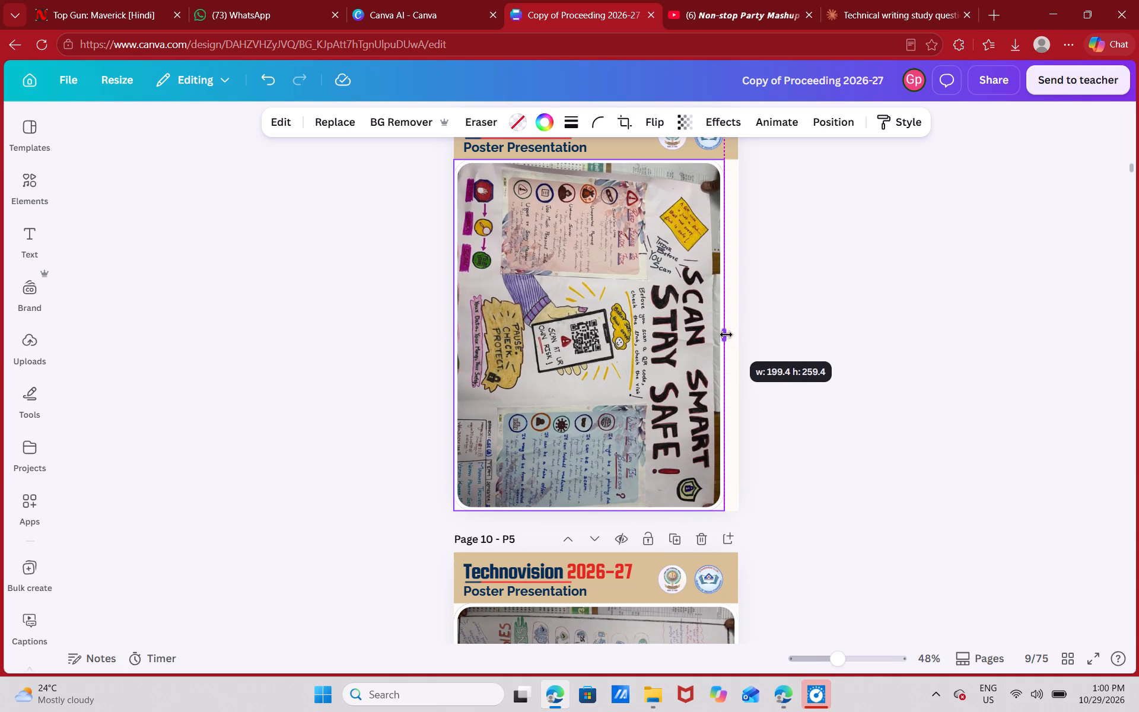
{"action": "left_click_drag", "start_coordinate": [726, 335], "coordinate": [713, 331]}
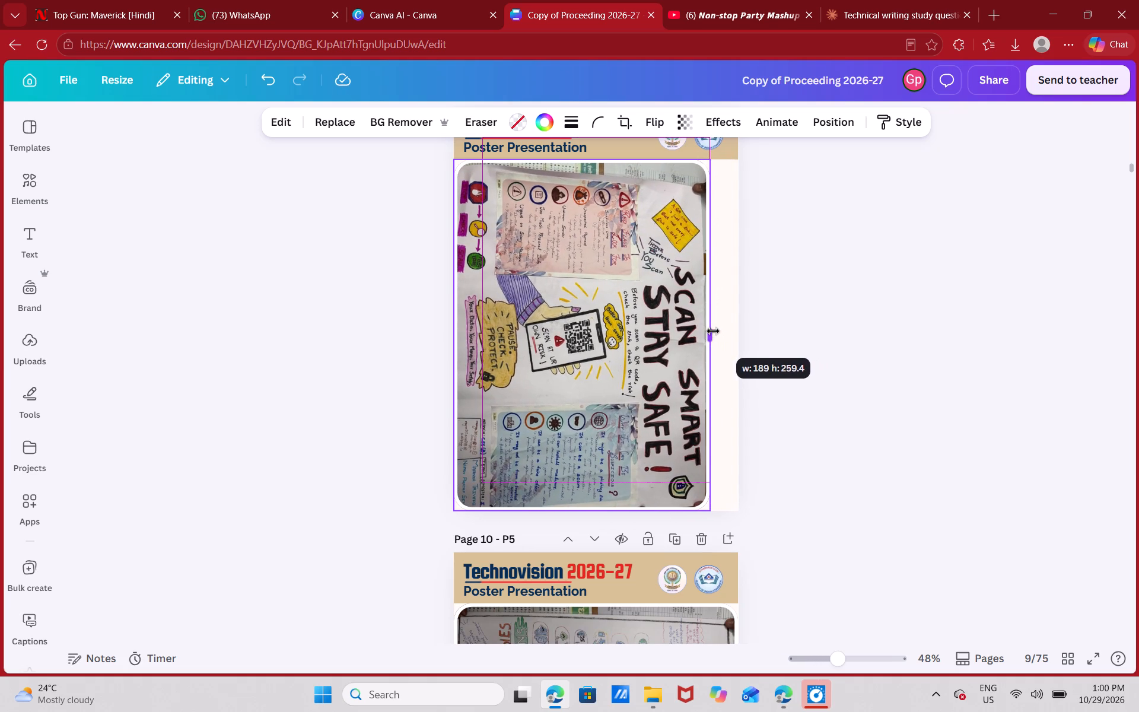
{"action": "left_click_drag", "start_coordinate": [713, 331], "coordinate": [713, 332]}
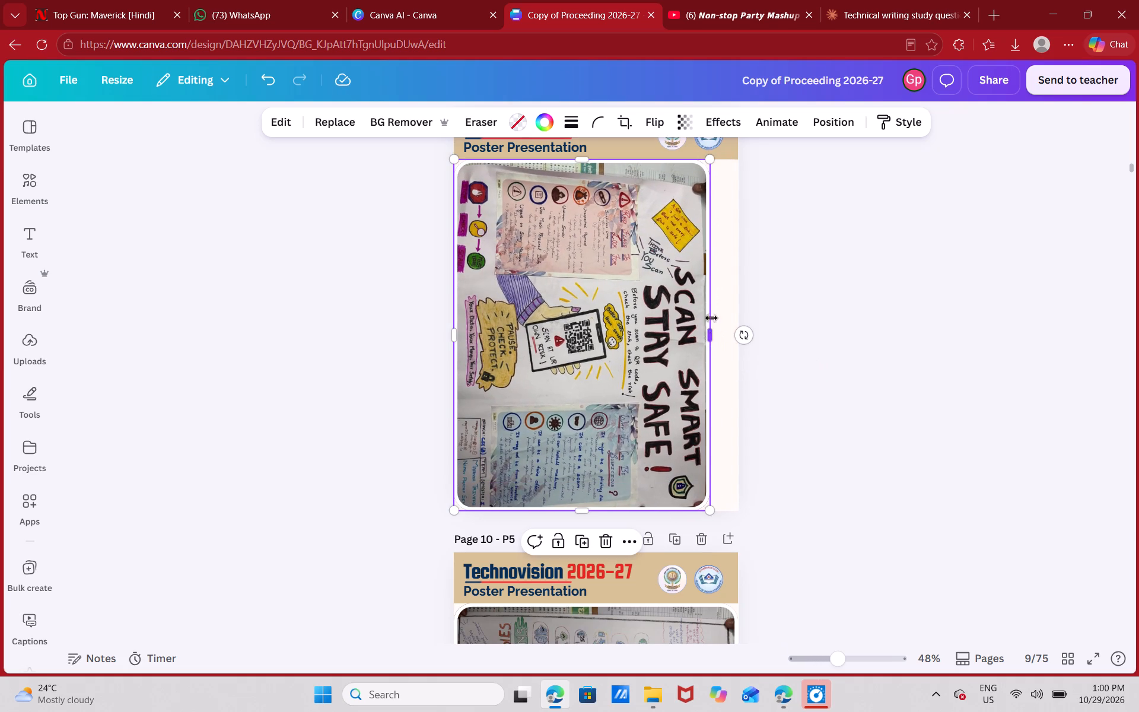
{"action": "left_click_drag", "start_coordinate": [587, 154], "coordinate": [587, 170]}
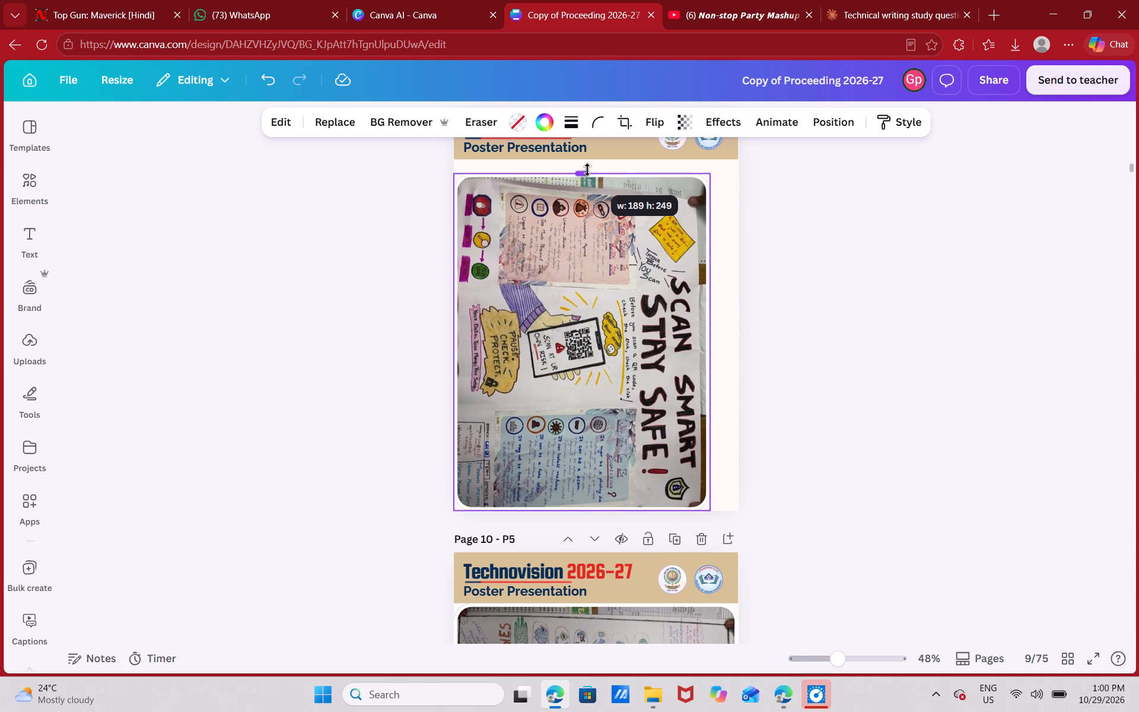
{"action": "left_click_drag", "start_coordinate": [587, 170], "coordinate": [591, 198]}
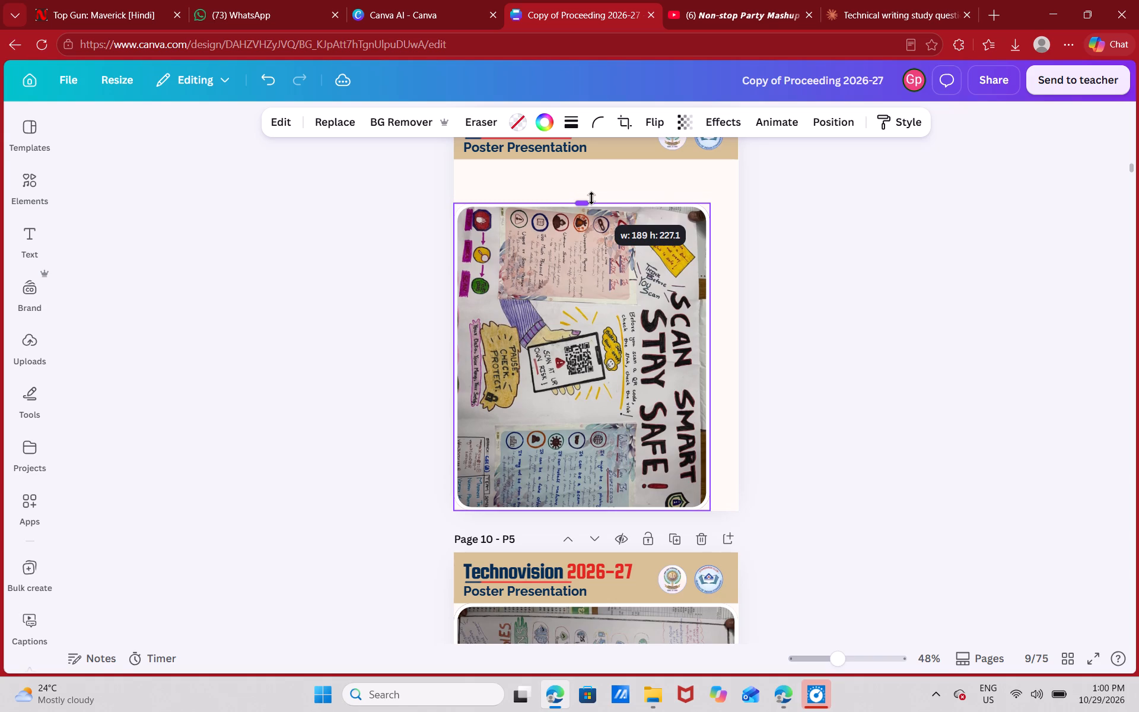
{"action": "left_click_drag", "start_coordinate": [591, 198], "coordinate": [591, 185]}
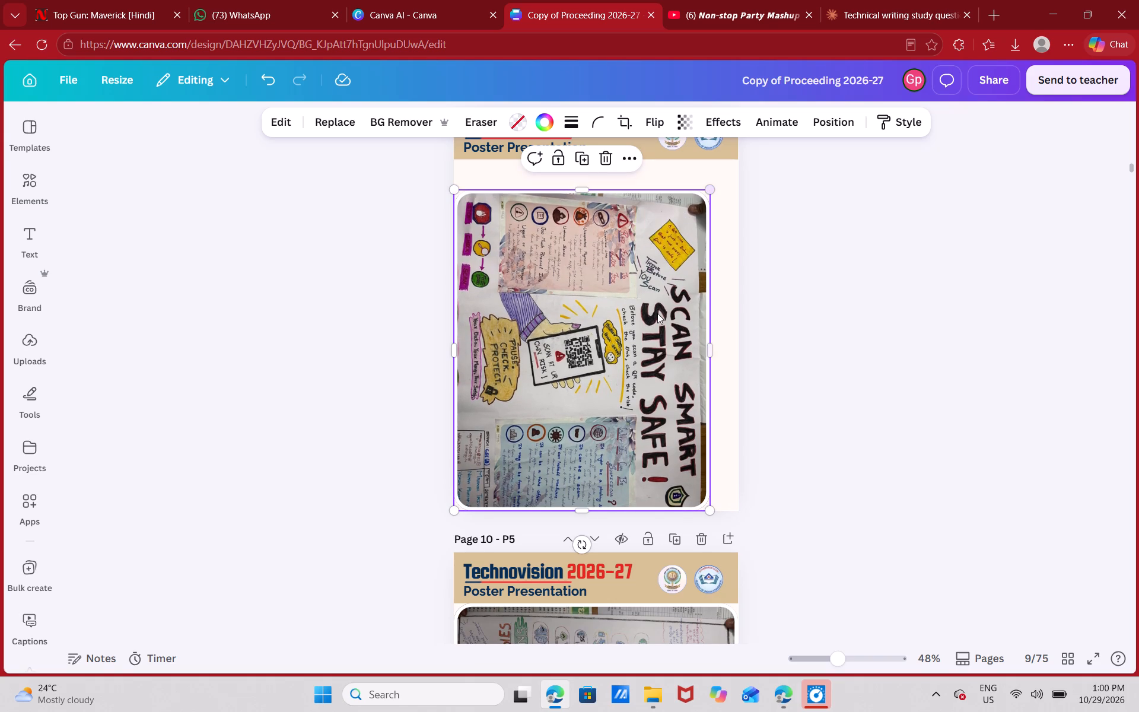
Reposition and proportionally enlarge the Scan Smart Stay Safe poster, centring it horizontally against the bottom edge of page 9.
{"action": "left_click_drag", "start_coordinate": [657, 313], "coordinate": [683, 281]}
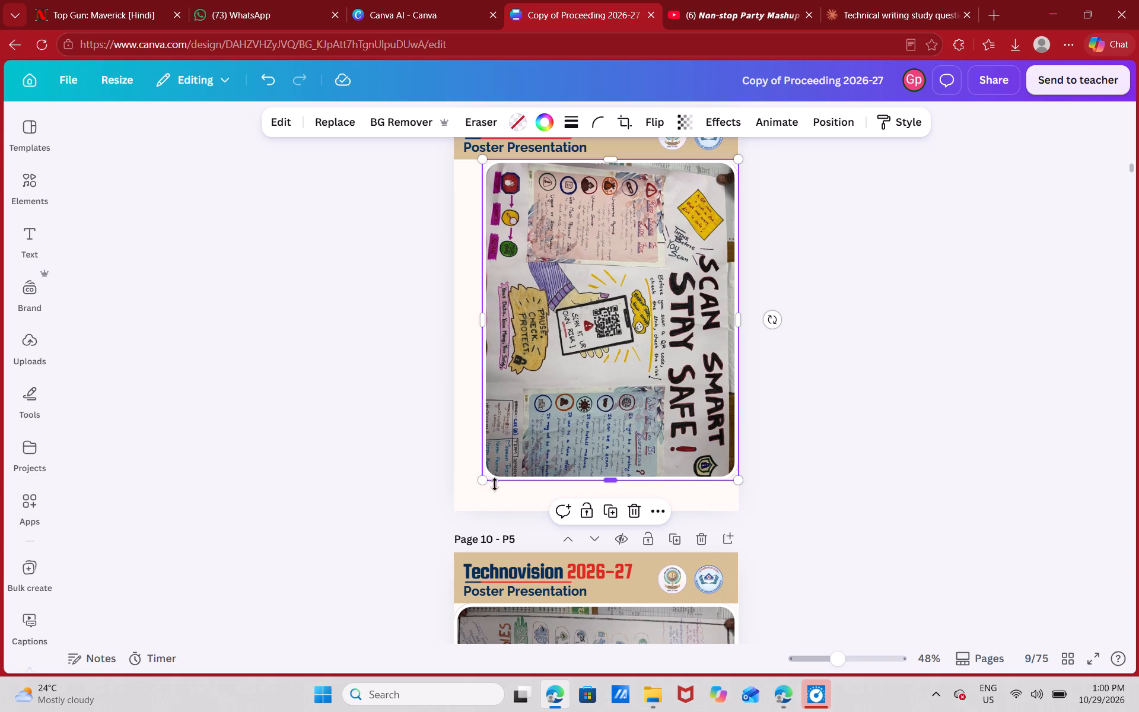
{"action": "left_click_drag", "start_coordinate": [486, 478], "coordinate": [475, 503]}
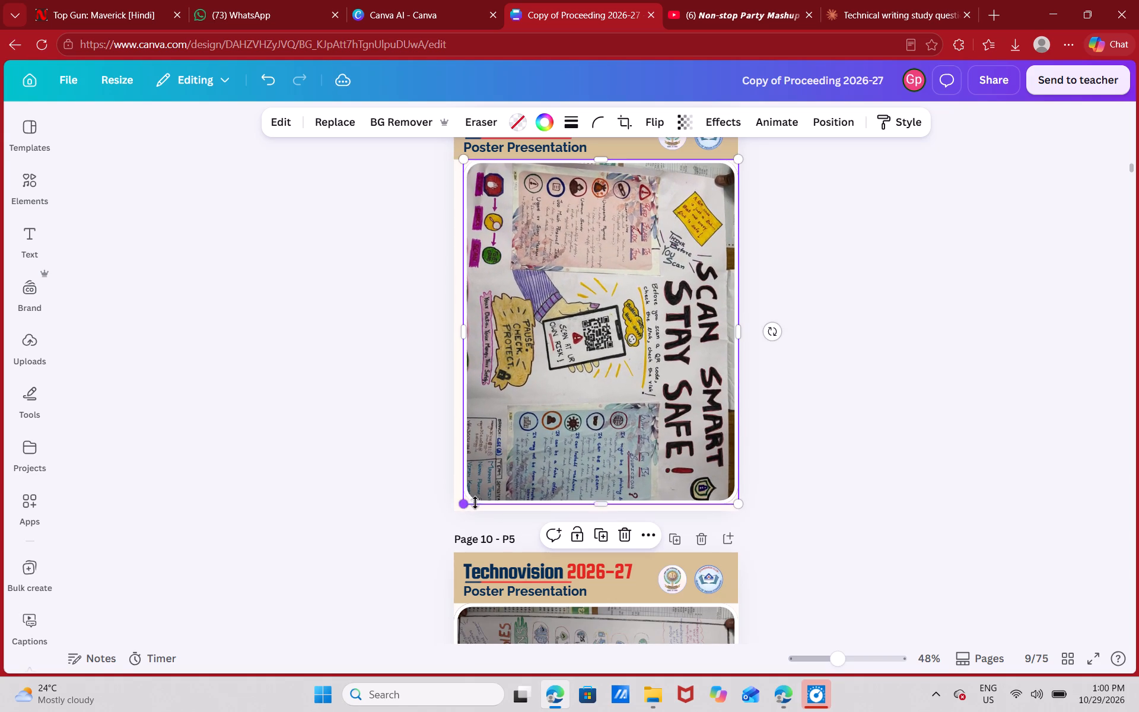
{"action": "left_click", "coordinate": [589, 401]}
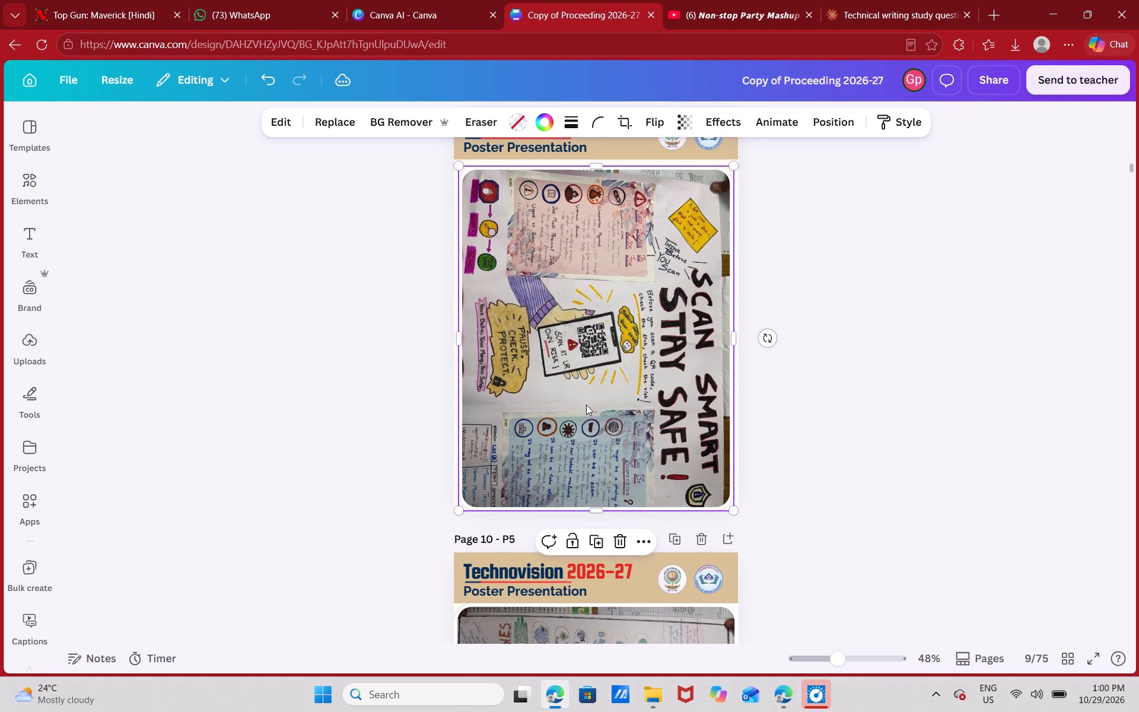
{"action": "right_click", "coordinate": [587, 399]}
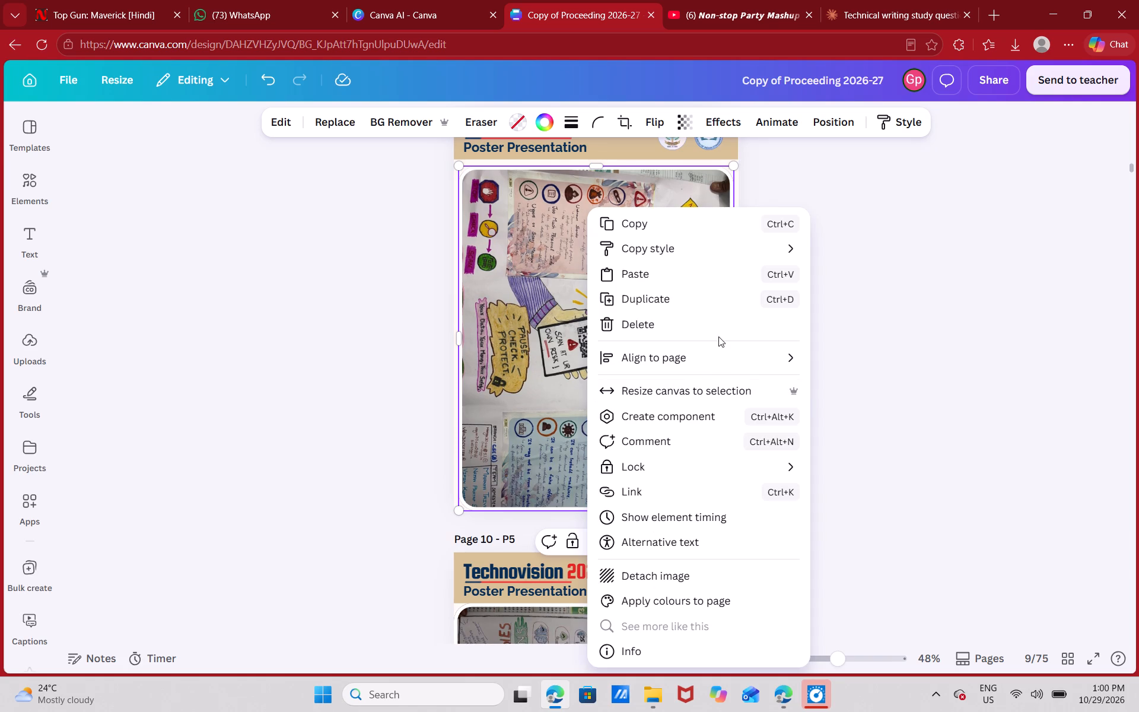
{"action": "left_click", "coordinate": [719, 361]}
{"action": "left_click", "coordinate": [845, 390]}
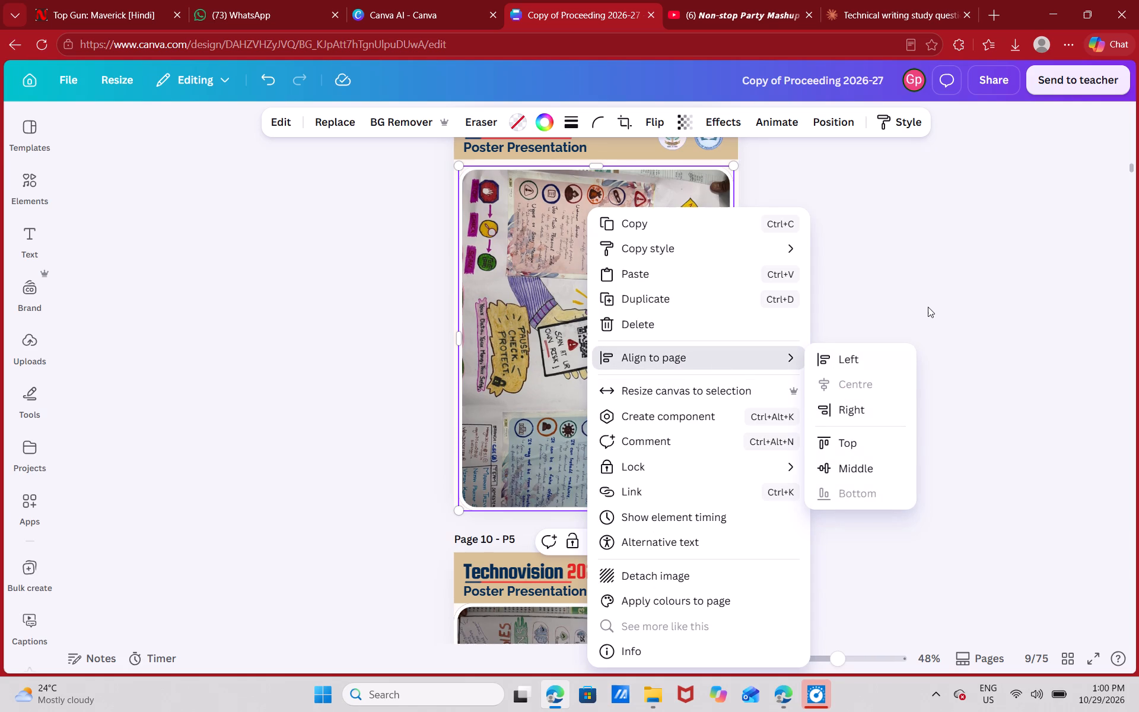
{"action": "double_click", "coordinate": [928, 307]}
Narrow the Scan Smart Stay Safe poster to about 185 wide and move it slightly lower, near the middle of page 9.
{"action": "scroll", "coordinate": [928, 307], "scroll_direction": "down", "scroll_amount": 1}
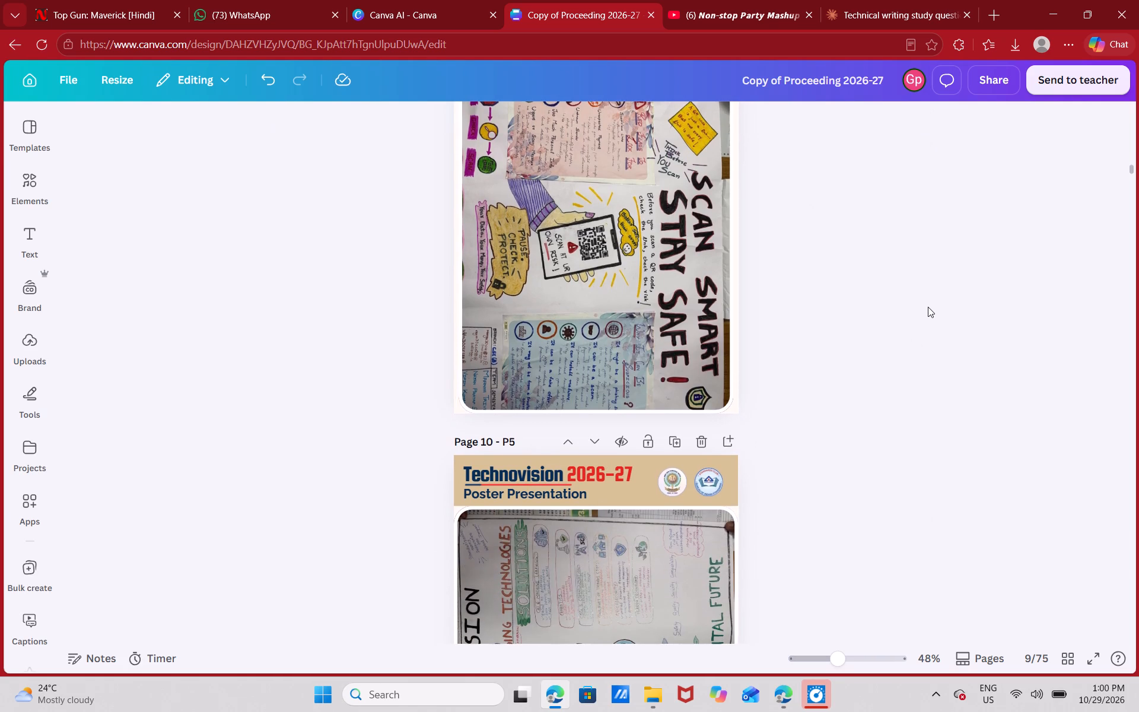
{"action": "left_click", "coordinate": [586, 268]}
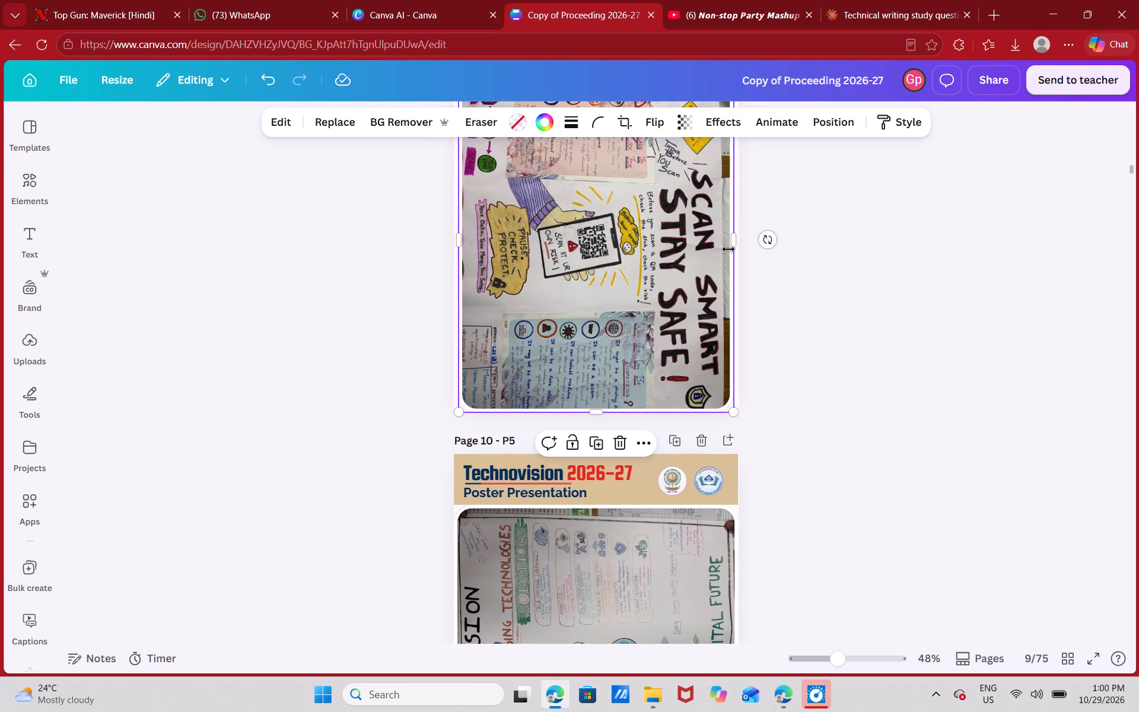
{"action": "left_click_drag", "start_coordinate": [734, 244], "coordinate": [706, 240]}
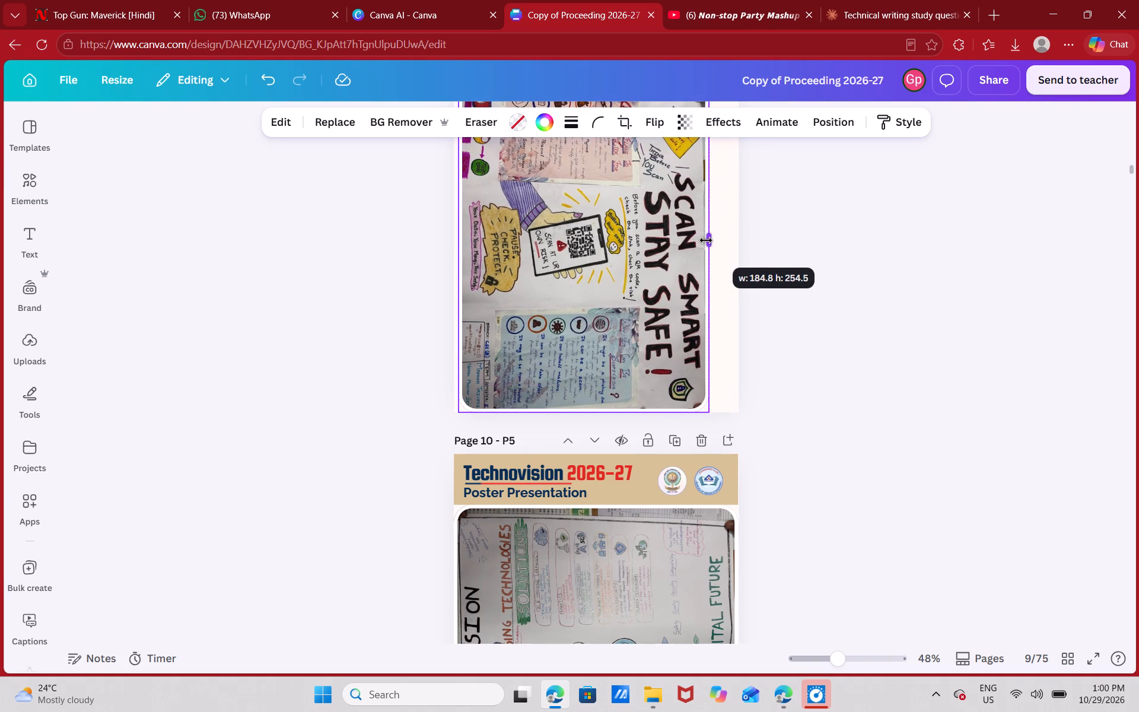
{"action": "left_click_drag", "start_coordinate": [706, 240], "coordinate": [708, 240]}
{"action": "left_click_drag", "start_coordinate": [685, 252], "coordinate": [693, 260]}
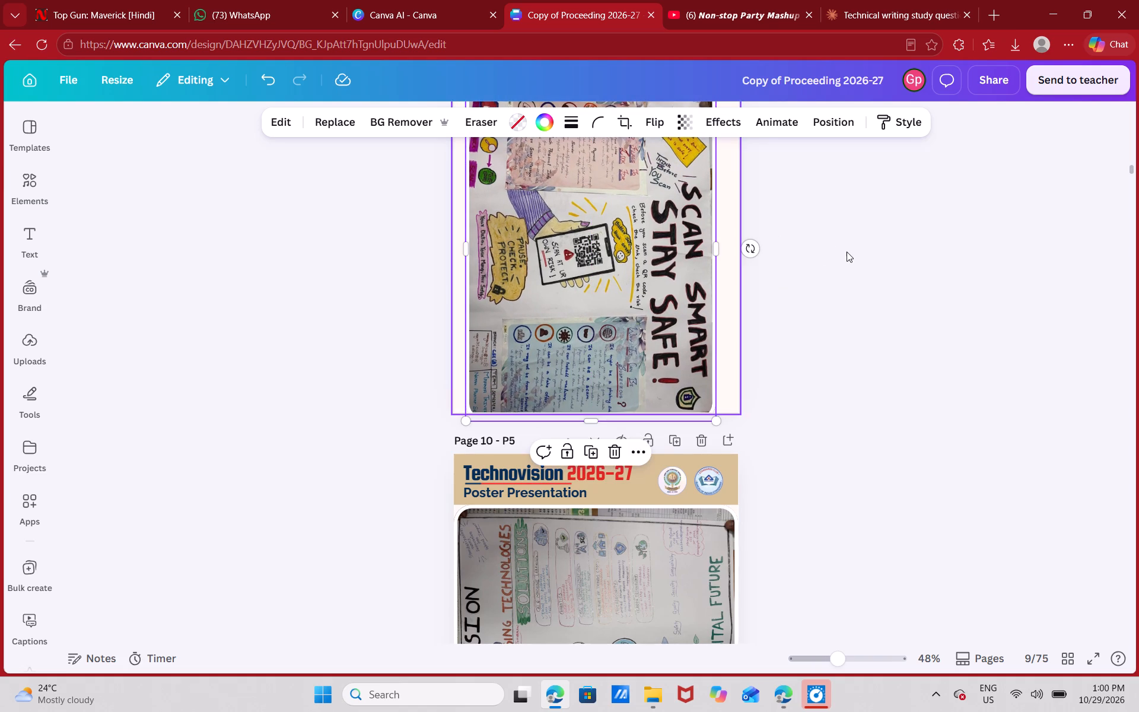
{"action": "scroll", "coordinate": [853, 255], "scroll_direction": "up", "scroll_amount": 1}
{"action": "left_click", "coordinate": [853, 255]}
{"action": "left_click_drag", "start_coordinate": [815, 243], "coordinate": [842, 257]}
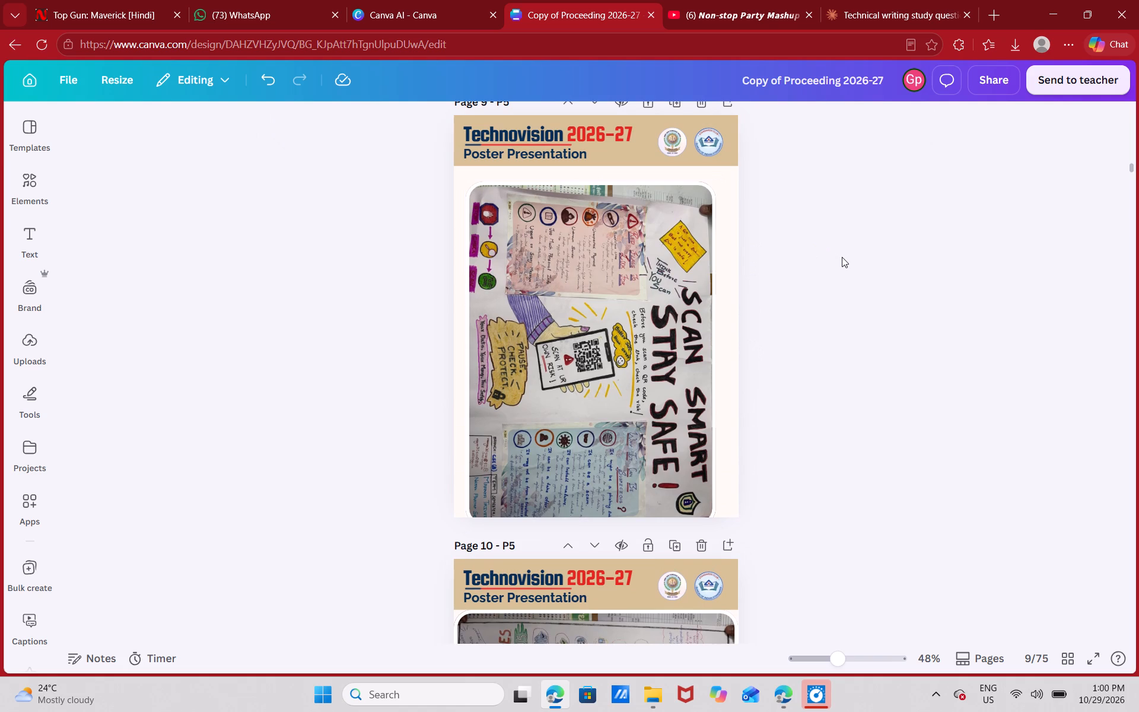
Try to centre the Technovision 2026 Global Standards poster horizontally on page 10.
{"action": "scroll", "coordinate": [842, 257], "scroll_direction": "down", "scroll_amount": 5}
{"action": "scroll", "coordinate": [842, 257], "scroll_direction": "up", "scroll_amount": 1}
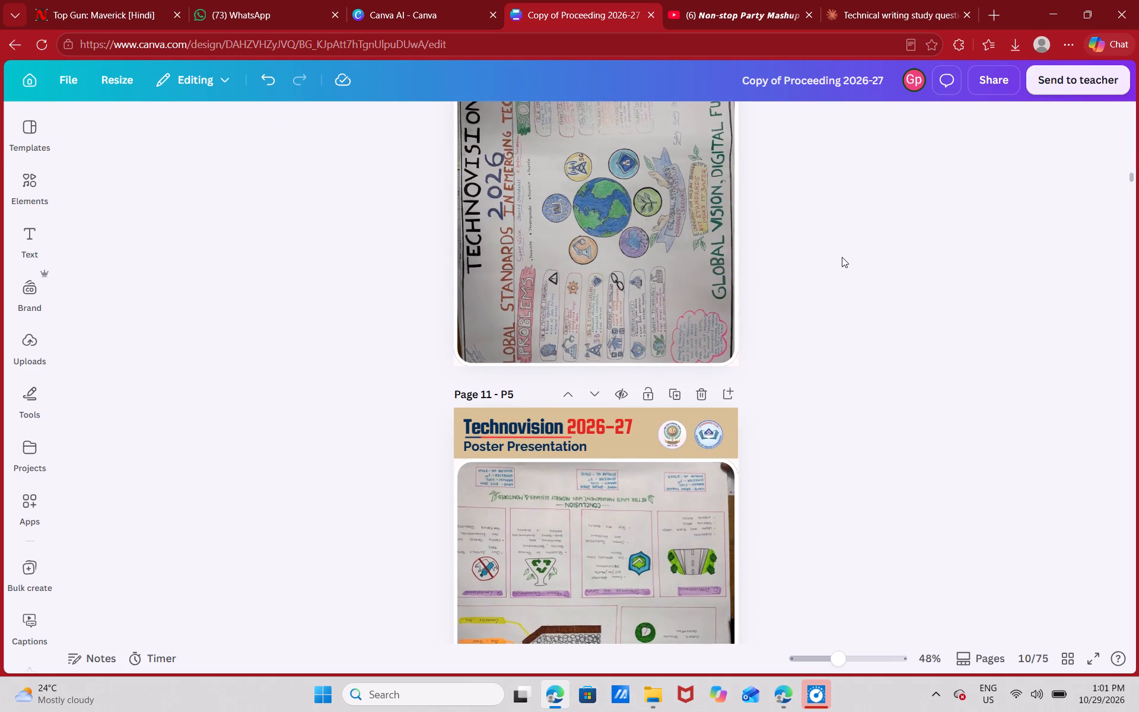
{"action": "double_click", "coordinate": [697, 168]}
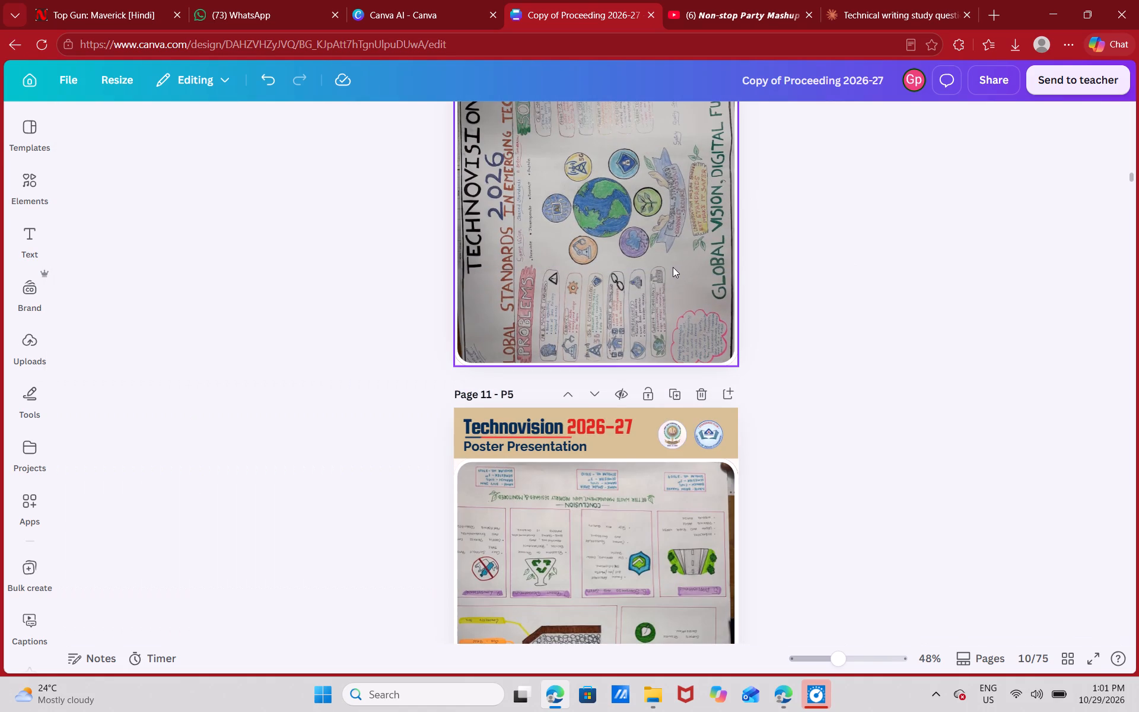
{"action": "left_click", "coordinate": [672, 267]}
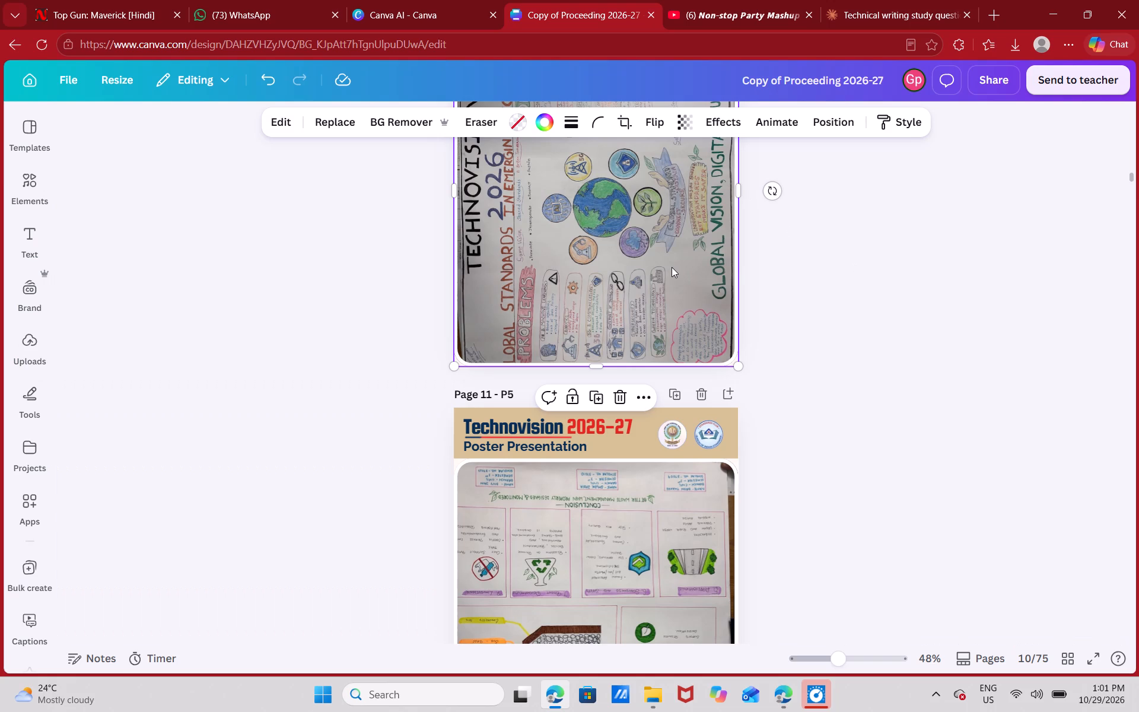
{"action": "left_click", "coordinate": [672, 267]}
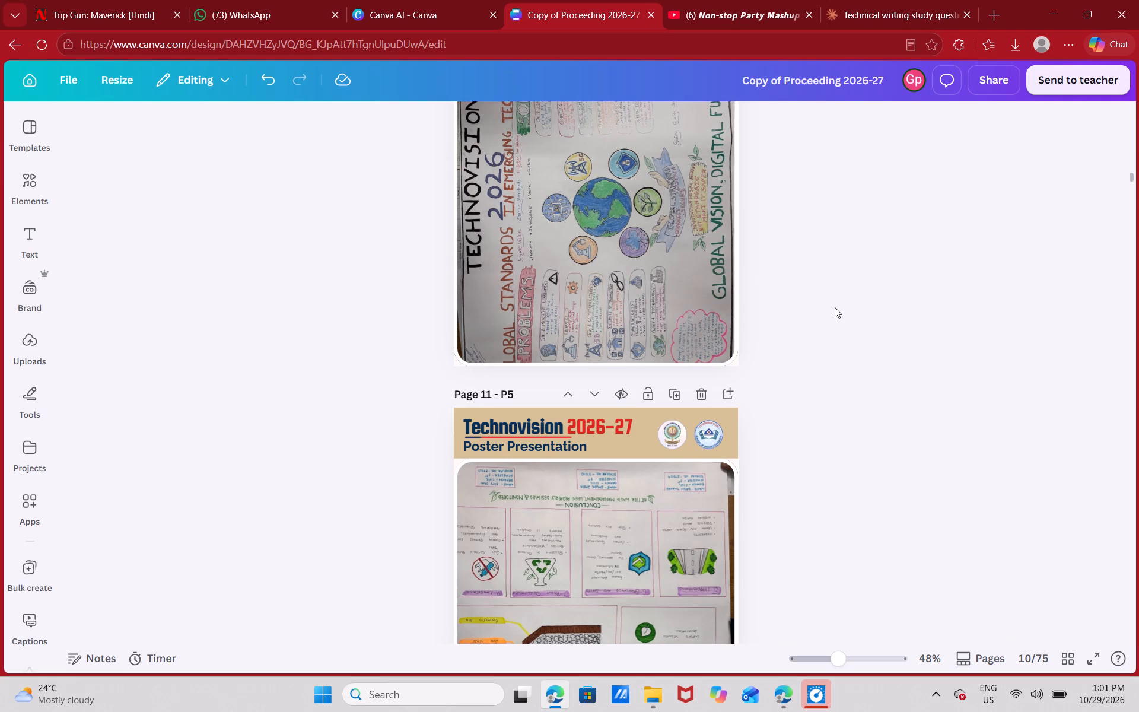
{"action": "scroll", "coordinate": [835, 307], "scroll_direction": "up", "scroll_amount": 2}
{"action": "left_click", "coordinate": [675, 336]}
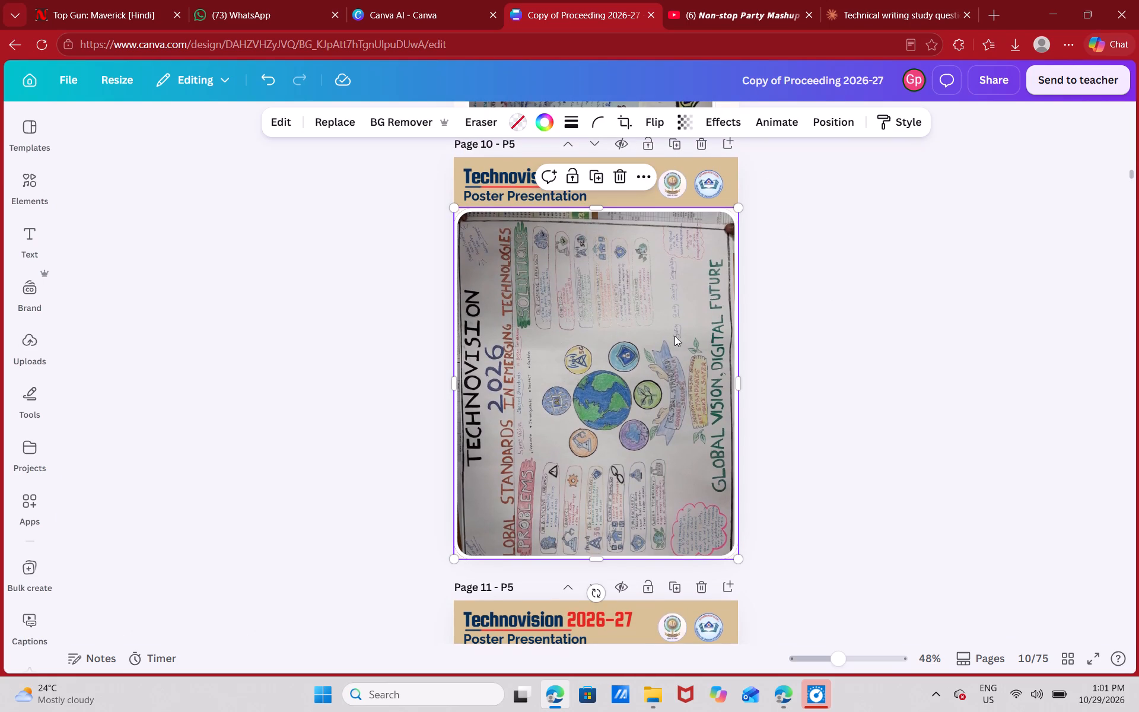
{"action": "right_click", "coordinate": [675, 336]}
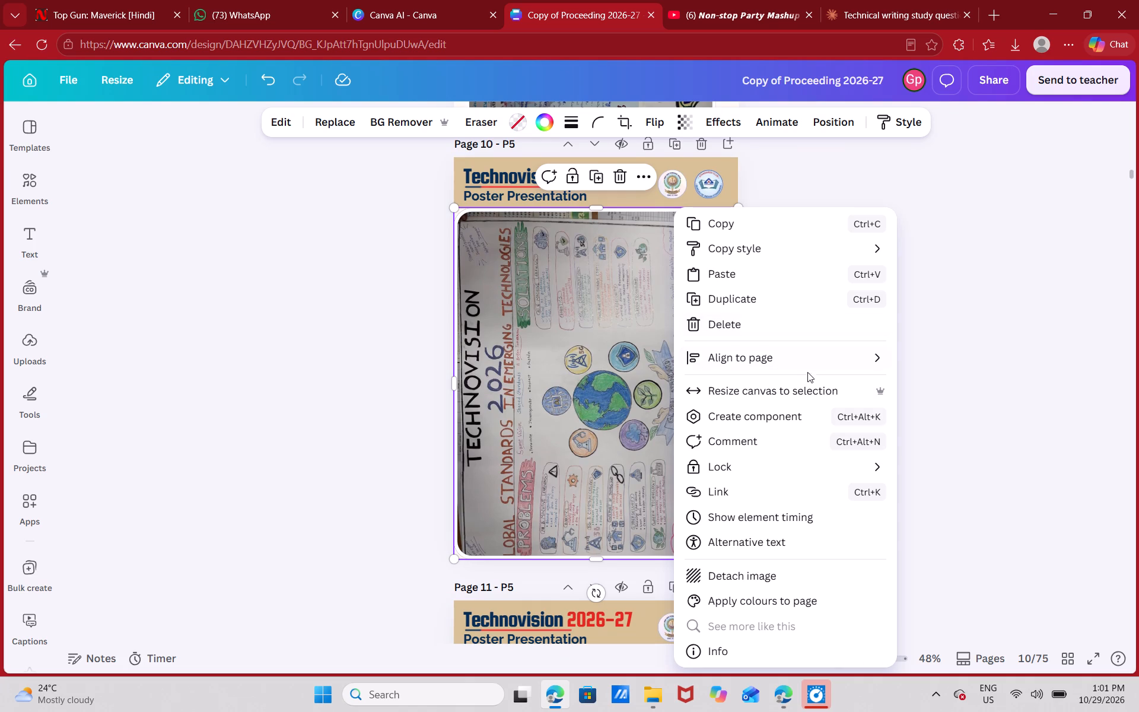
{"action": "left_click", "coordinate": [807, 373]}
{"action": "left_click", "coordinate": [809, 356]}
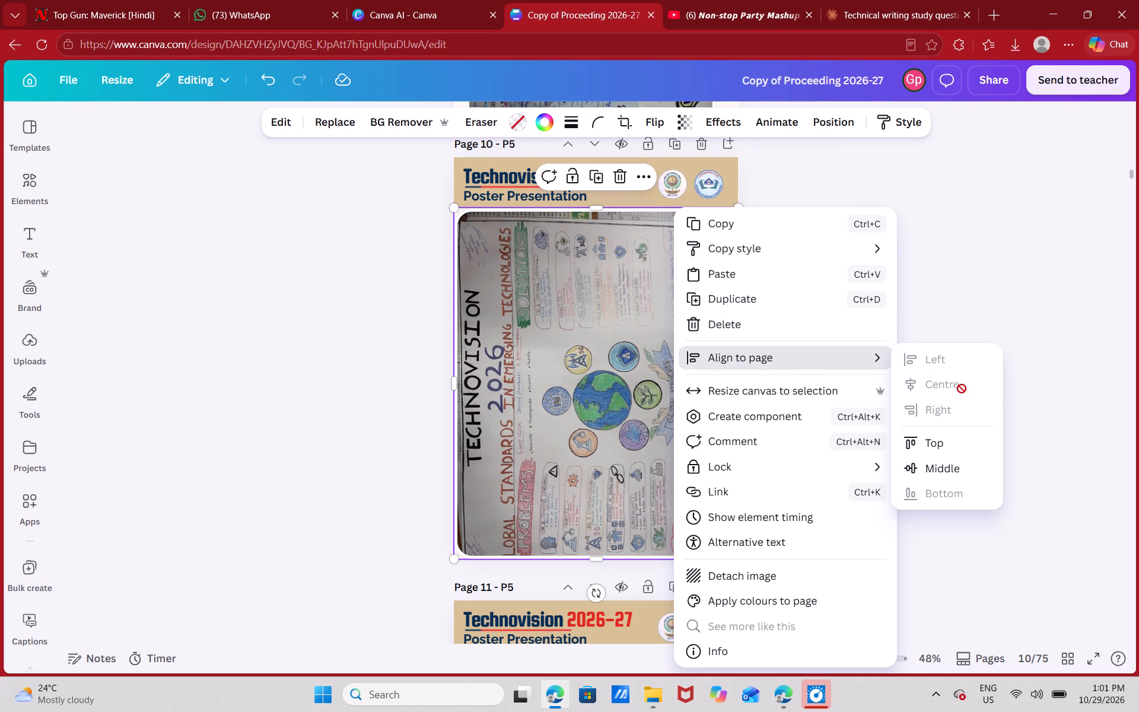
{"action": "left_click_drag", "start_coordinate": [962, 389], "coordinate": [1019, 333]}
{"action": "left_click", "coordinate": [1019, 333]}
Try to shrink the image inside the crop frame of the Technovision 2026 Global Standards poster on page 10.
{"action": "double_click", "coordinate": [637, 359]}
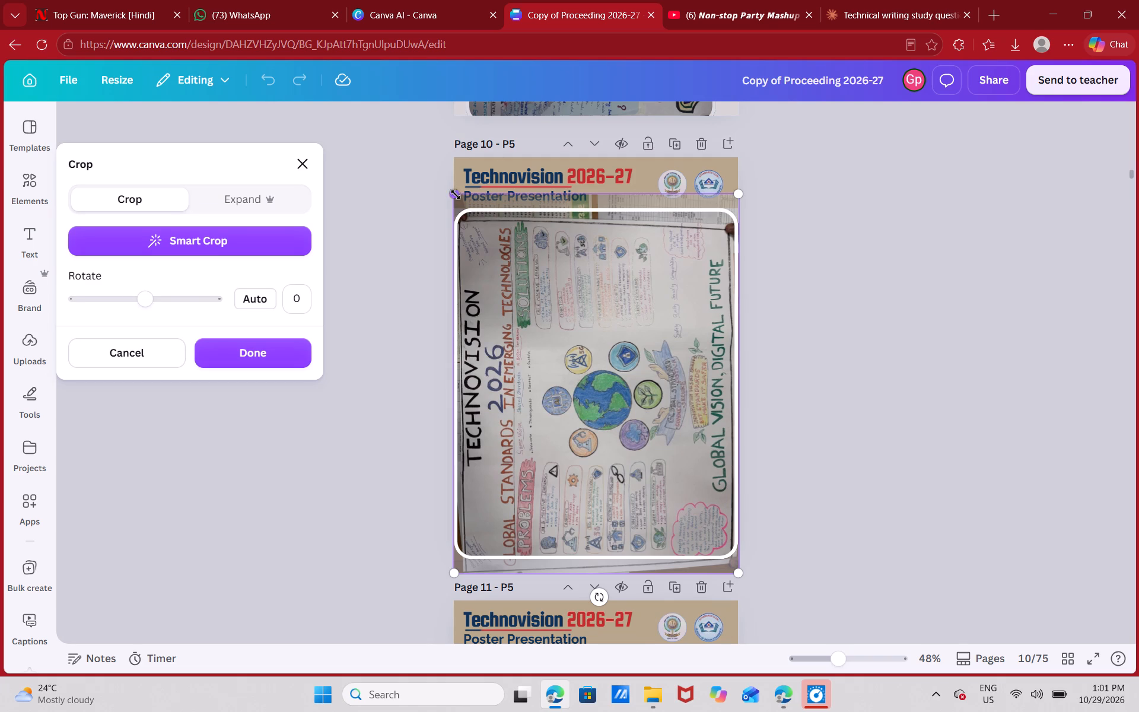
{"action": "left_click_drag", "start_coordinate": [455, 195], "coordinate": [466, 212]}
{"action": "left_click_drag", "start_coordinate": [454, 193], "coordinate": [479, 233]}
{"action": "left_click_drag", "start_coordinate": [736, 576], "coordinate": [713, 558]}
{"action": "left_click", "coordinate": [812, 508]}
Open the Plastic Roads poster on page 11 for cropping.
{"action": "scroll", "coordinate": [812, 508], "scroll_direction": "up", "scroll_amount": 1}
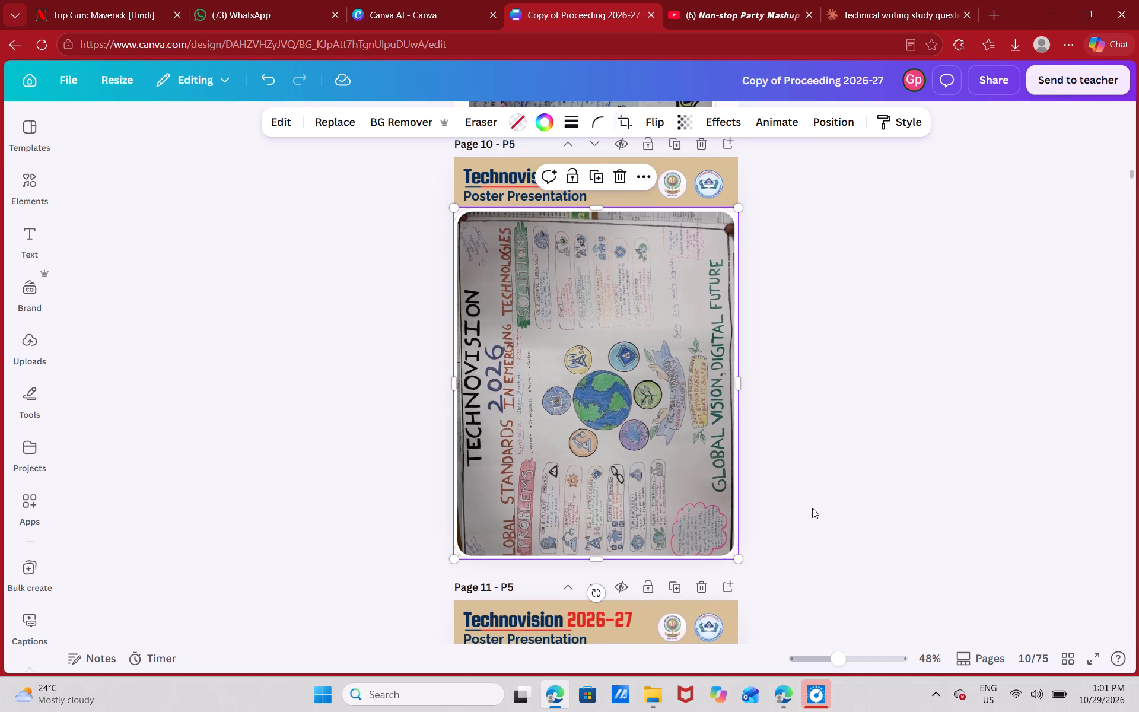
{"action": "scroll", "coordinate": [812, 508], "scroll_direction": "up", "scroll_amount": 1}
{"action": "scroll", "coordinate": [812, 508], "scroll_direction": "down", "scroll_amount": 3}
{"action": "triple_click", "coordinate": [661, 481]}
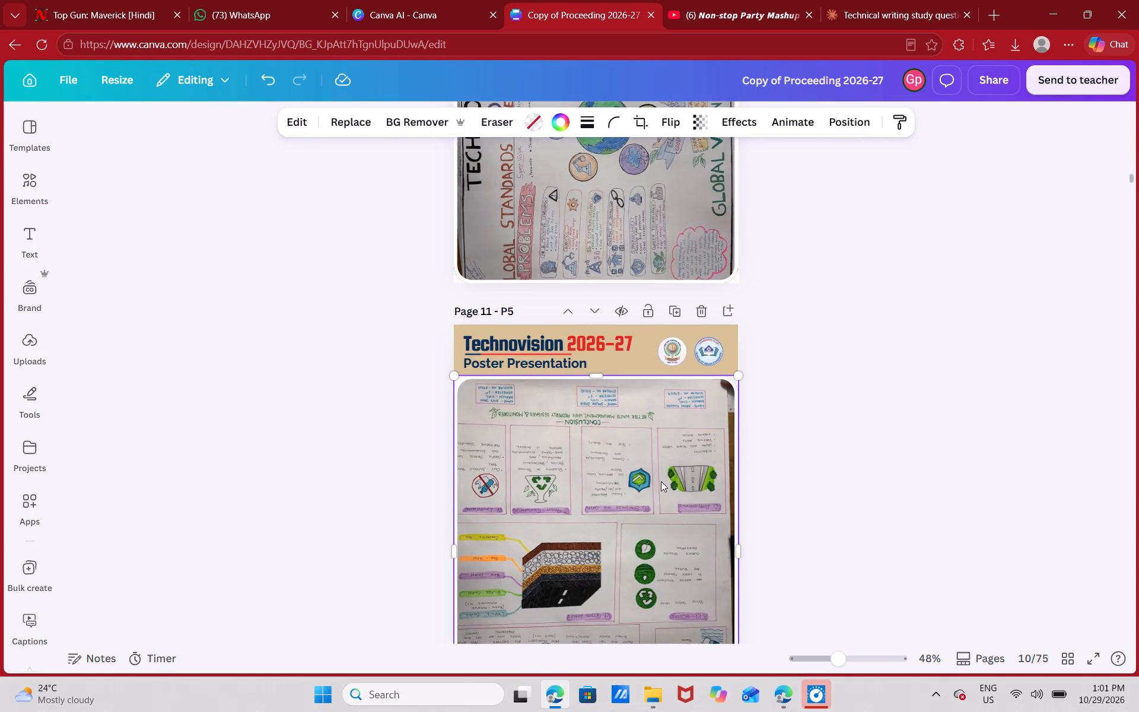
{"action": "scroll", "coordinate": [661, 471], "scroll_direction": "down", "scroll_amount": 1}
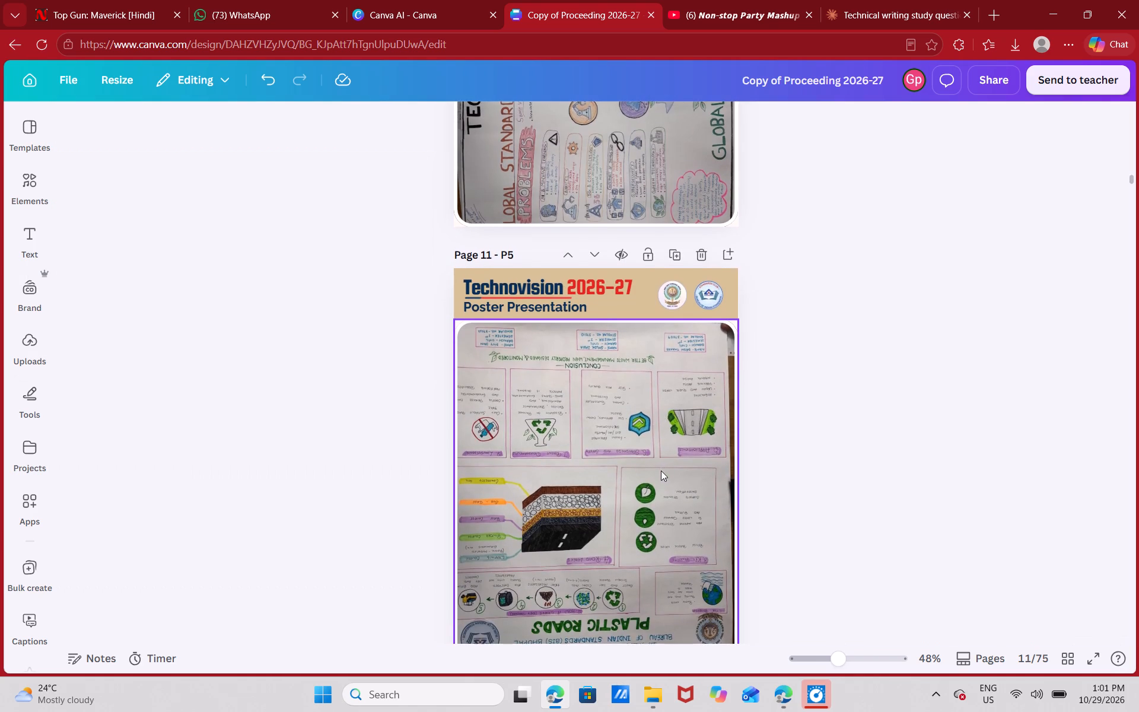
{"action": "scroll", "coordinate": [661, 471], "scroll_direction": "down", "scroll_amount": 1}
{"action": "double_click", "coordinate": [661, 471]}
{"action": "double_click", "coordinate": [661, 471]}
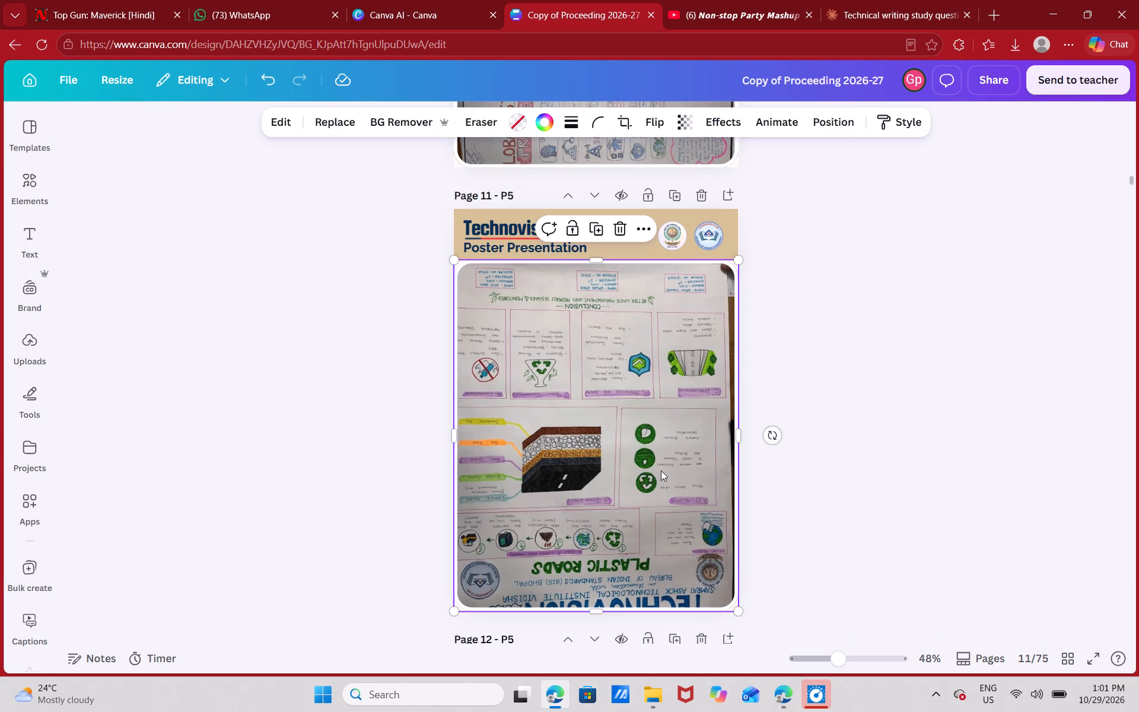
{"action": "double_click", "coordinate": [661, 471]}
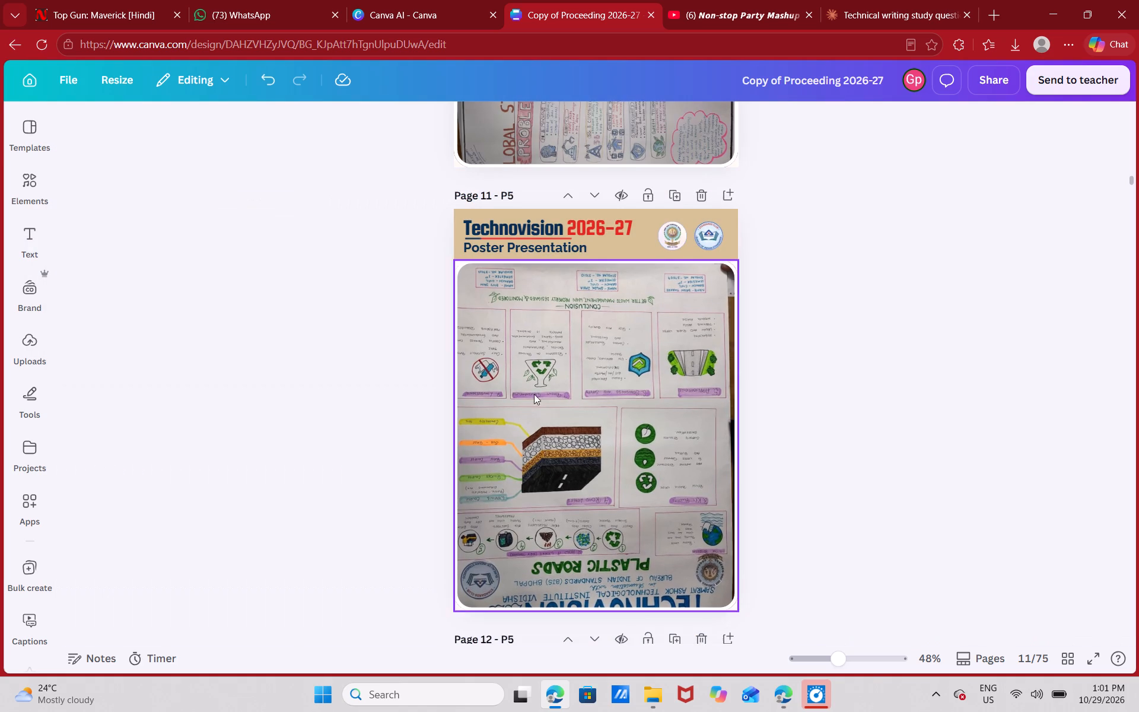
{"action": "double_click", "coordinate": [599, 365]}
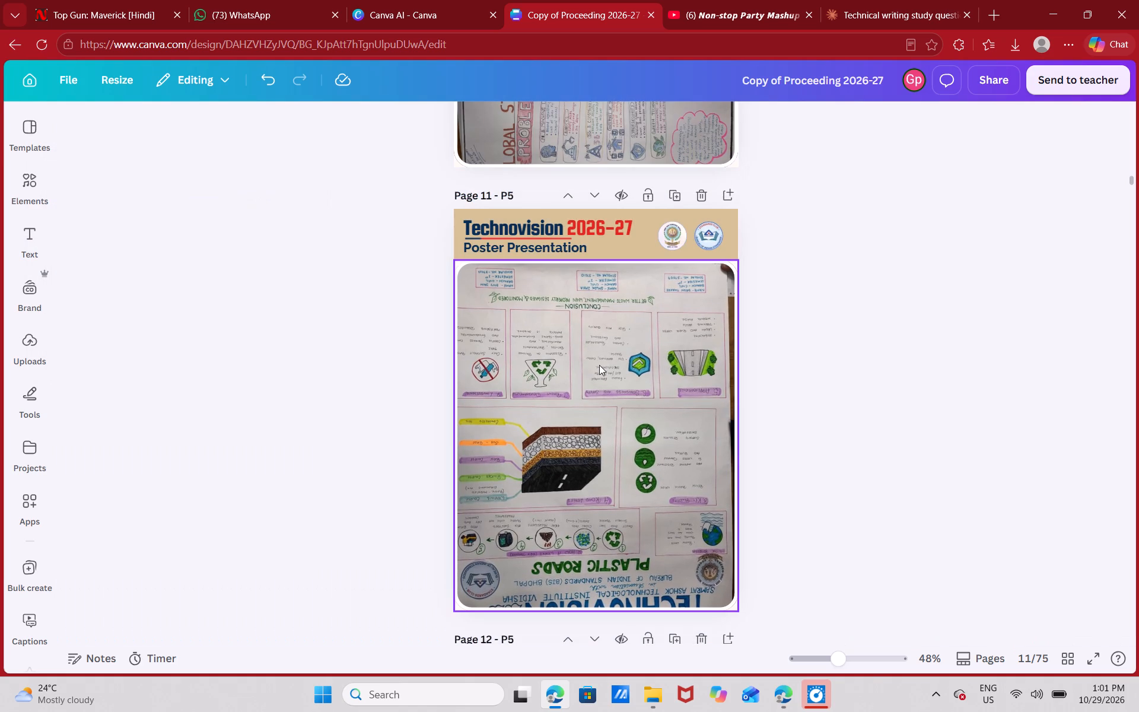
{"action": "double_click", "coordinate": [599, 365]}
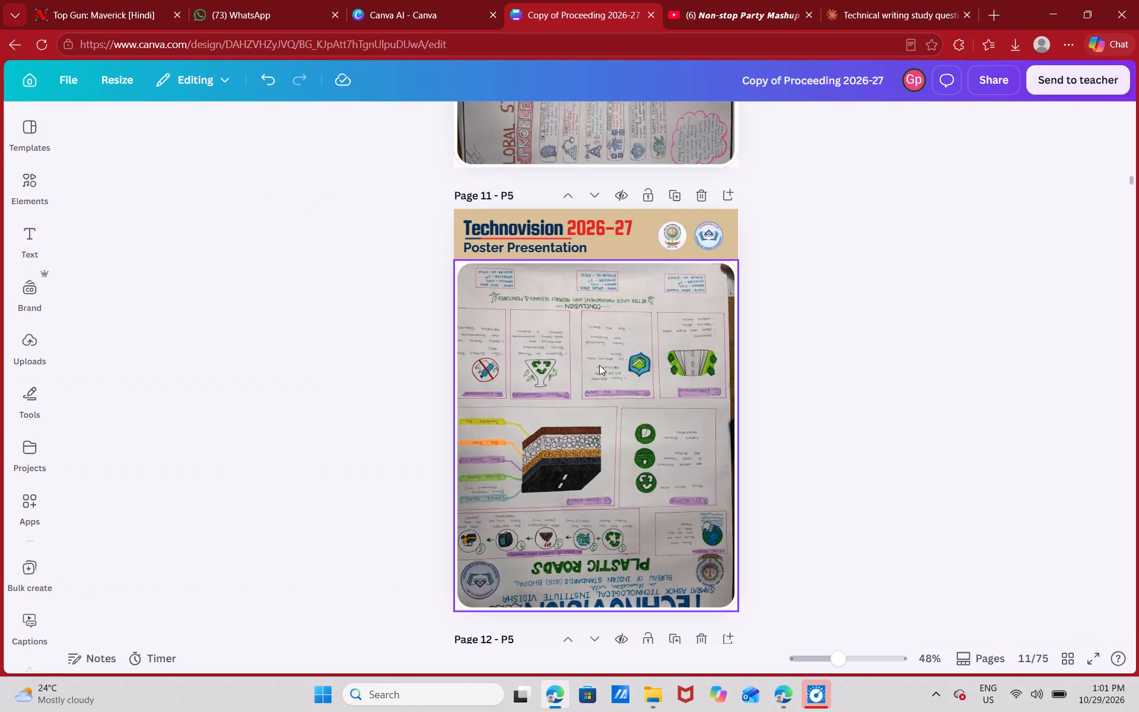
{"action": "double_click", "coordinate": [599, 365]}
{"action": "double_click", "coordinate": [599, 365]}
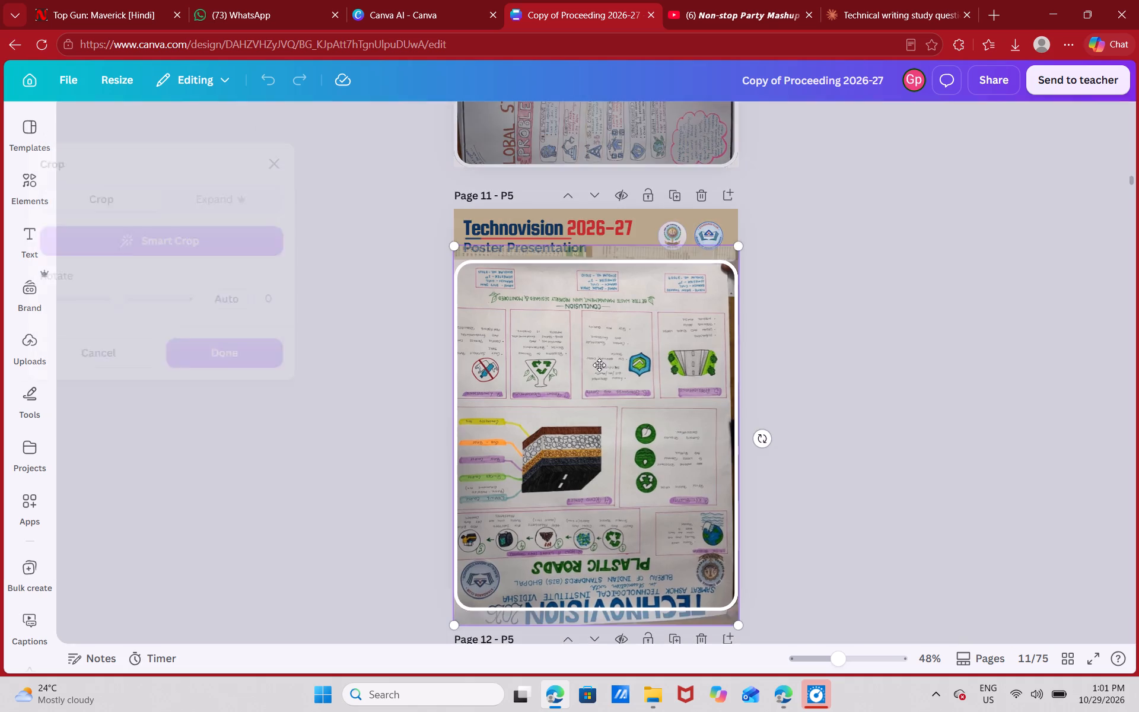
Reload the Copy of Proceeding 2026-27 design.
{"action": "key", "text": "ctrl+r"}
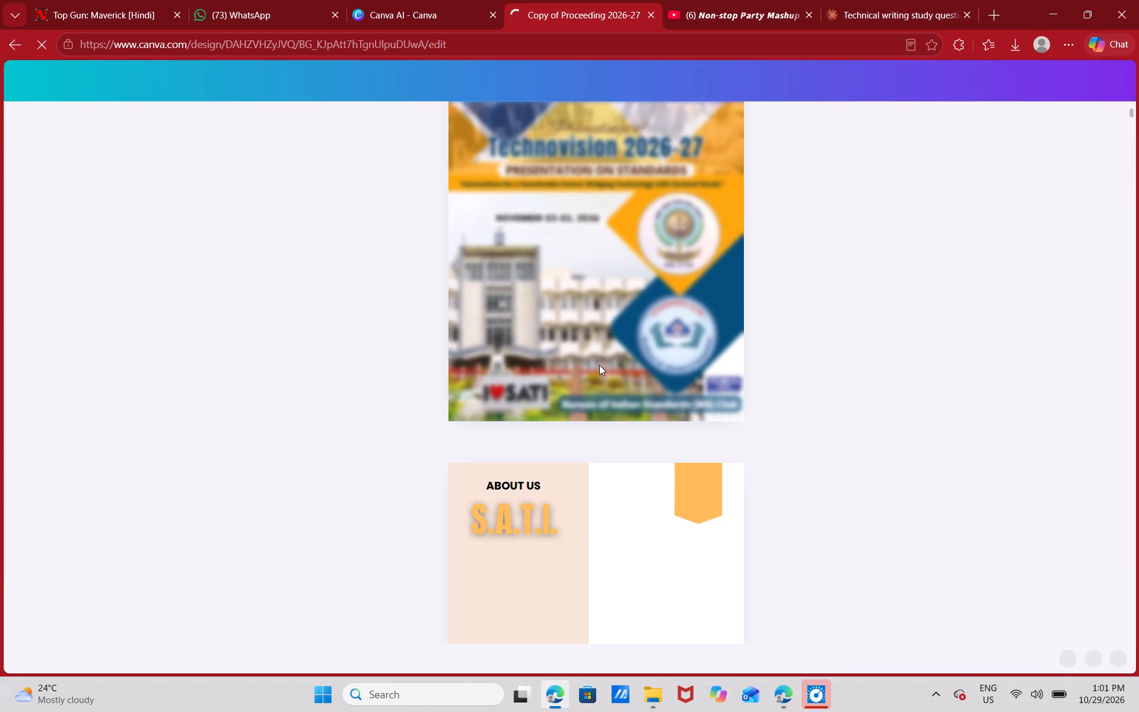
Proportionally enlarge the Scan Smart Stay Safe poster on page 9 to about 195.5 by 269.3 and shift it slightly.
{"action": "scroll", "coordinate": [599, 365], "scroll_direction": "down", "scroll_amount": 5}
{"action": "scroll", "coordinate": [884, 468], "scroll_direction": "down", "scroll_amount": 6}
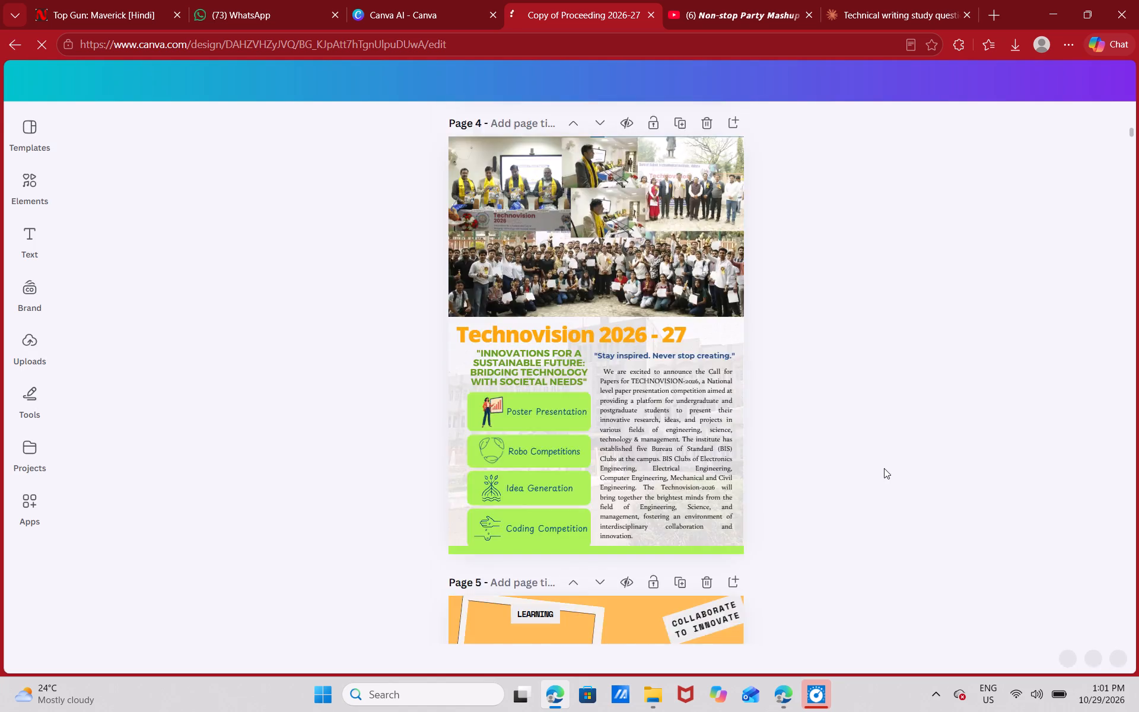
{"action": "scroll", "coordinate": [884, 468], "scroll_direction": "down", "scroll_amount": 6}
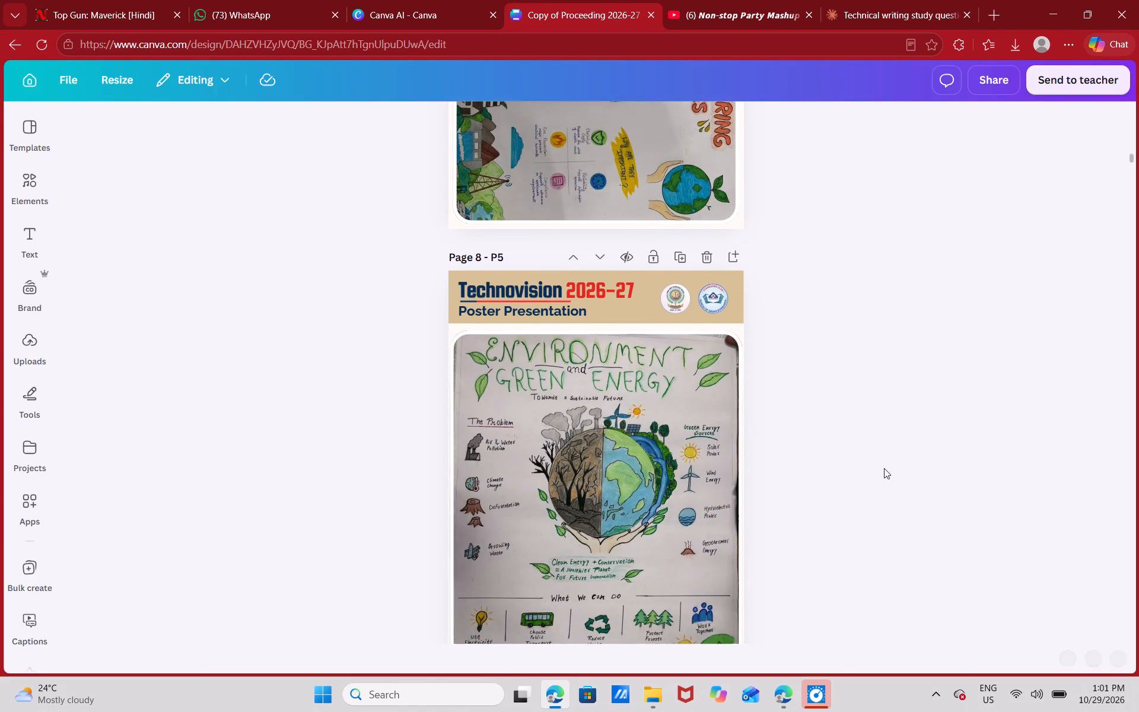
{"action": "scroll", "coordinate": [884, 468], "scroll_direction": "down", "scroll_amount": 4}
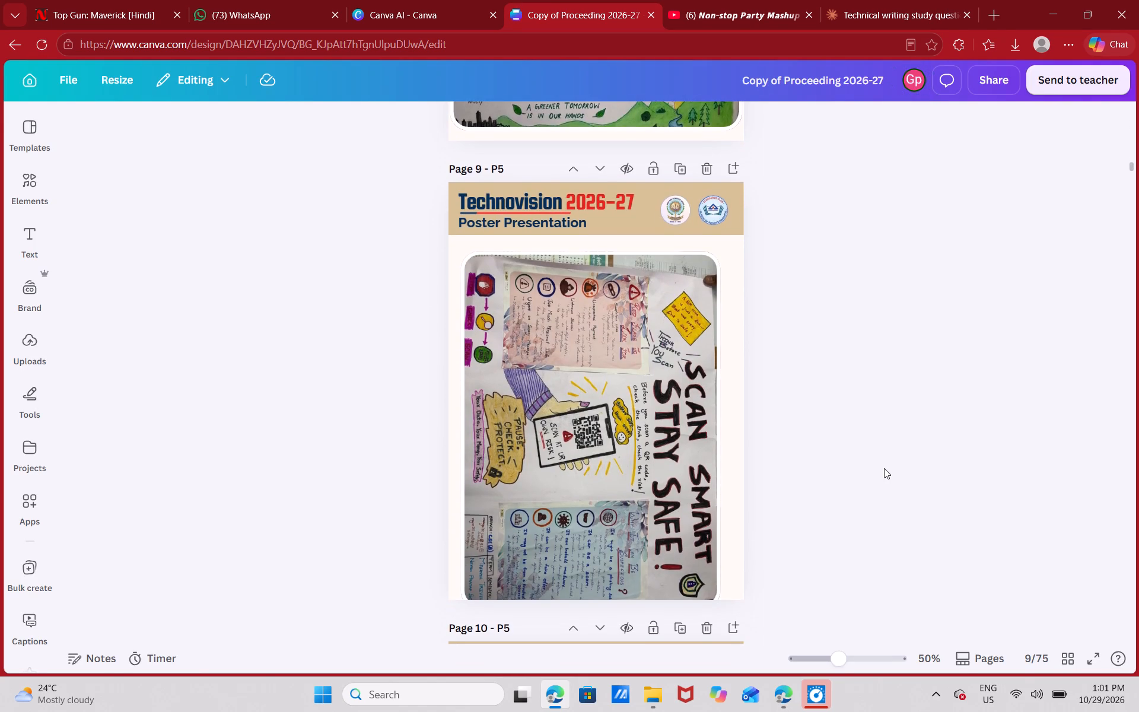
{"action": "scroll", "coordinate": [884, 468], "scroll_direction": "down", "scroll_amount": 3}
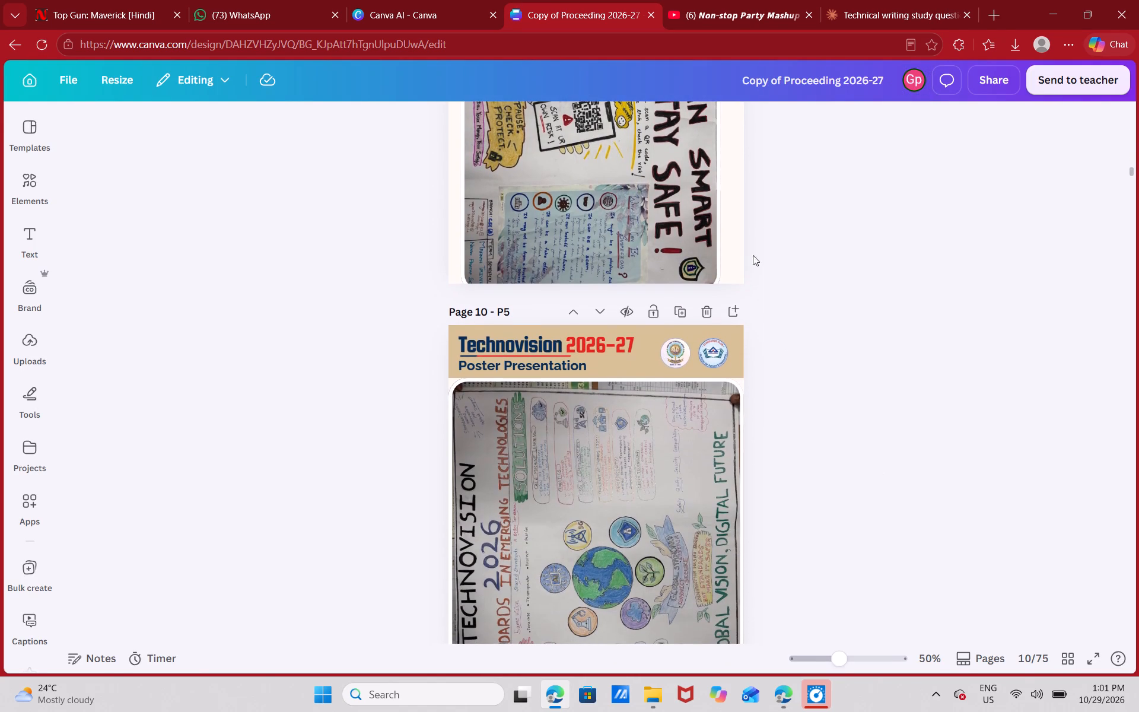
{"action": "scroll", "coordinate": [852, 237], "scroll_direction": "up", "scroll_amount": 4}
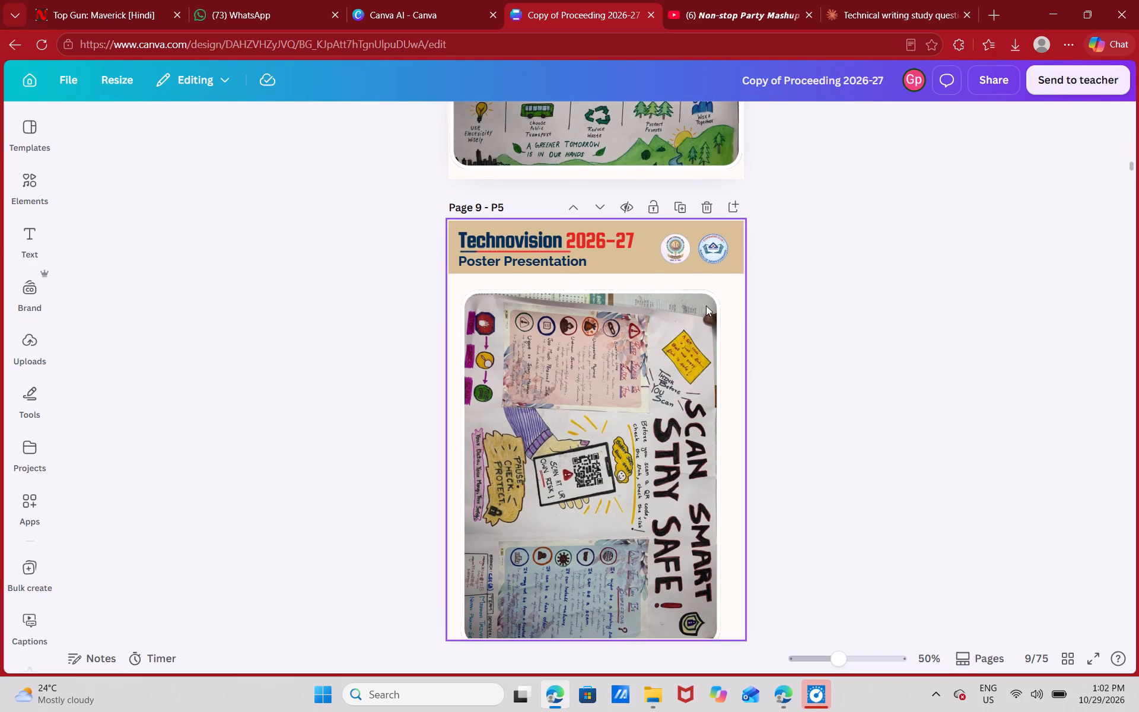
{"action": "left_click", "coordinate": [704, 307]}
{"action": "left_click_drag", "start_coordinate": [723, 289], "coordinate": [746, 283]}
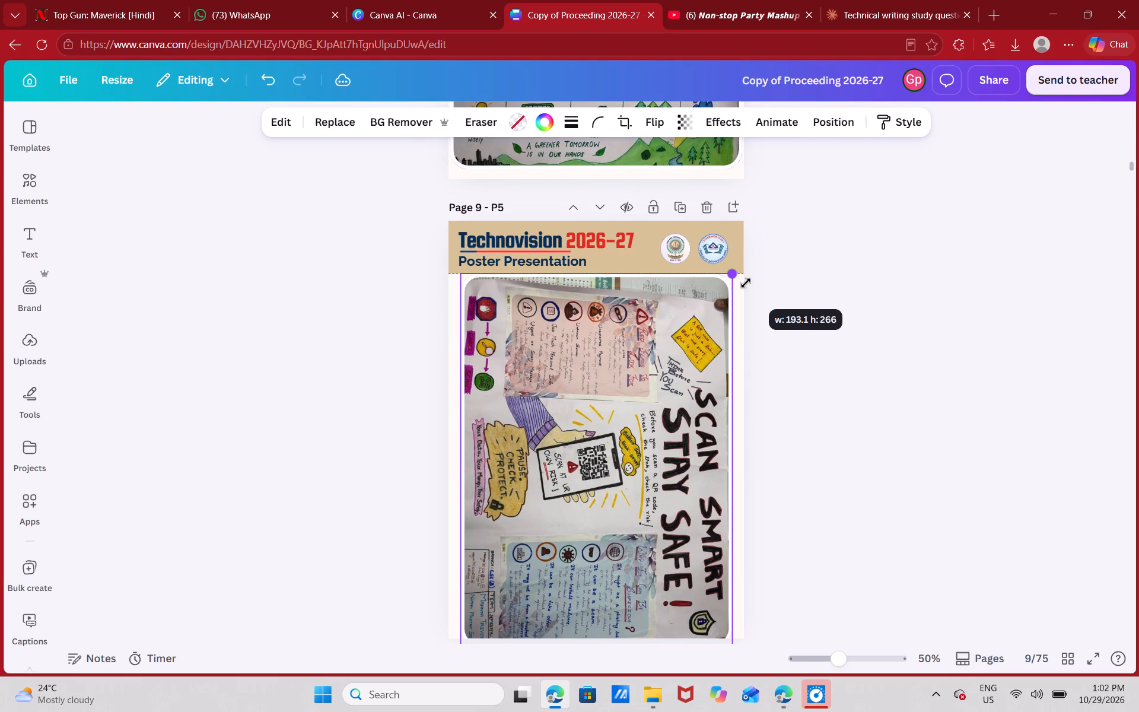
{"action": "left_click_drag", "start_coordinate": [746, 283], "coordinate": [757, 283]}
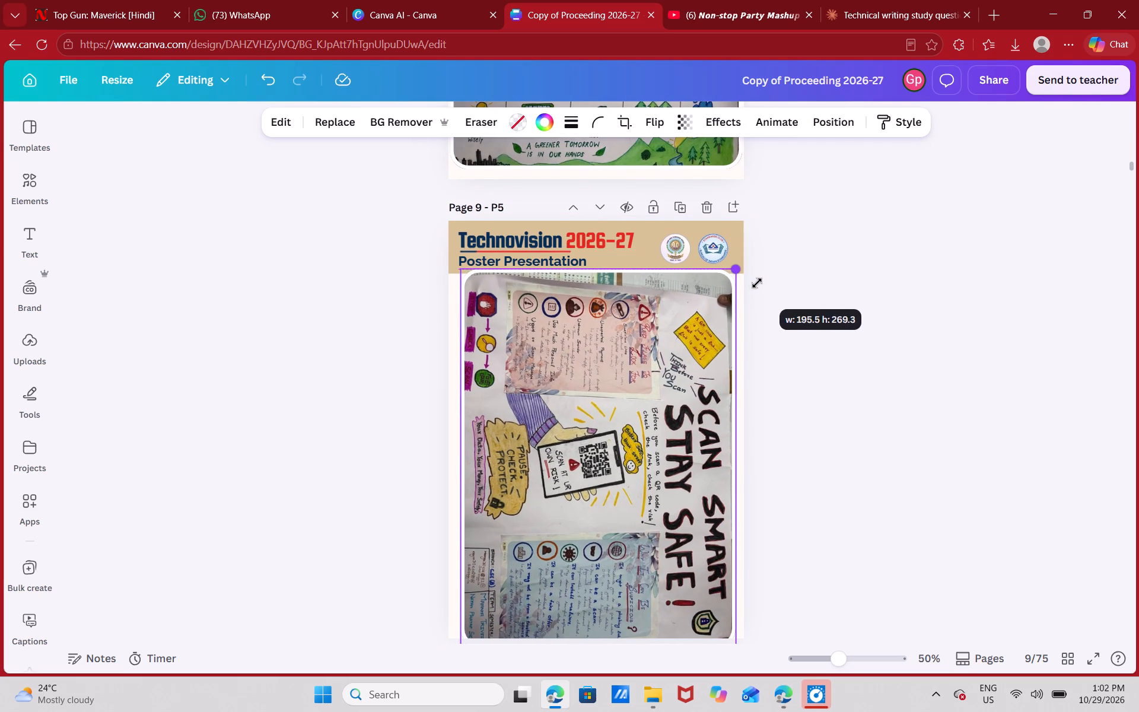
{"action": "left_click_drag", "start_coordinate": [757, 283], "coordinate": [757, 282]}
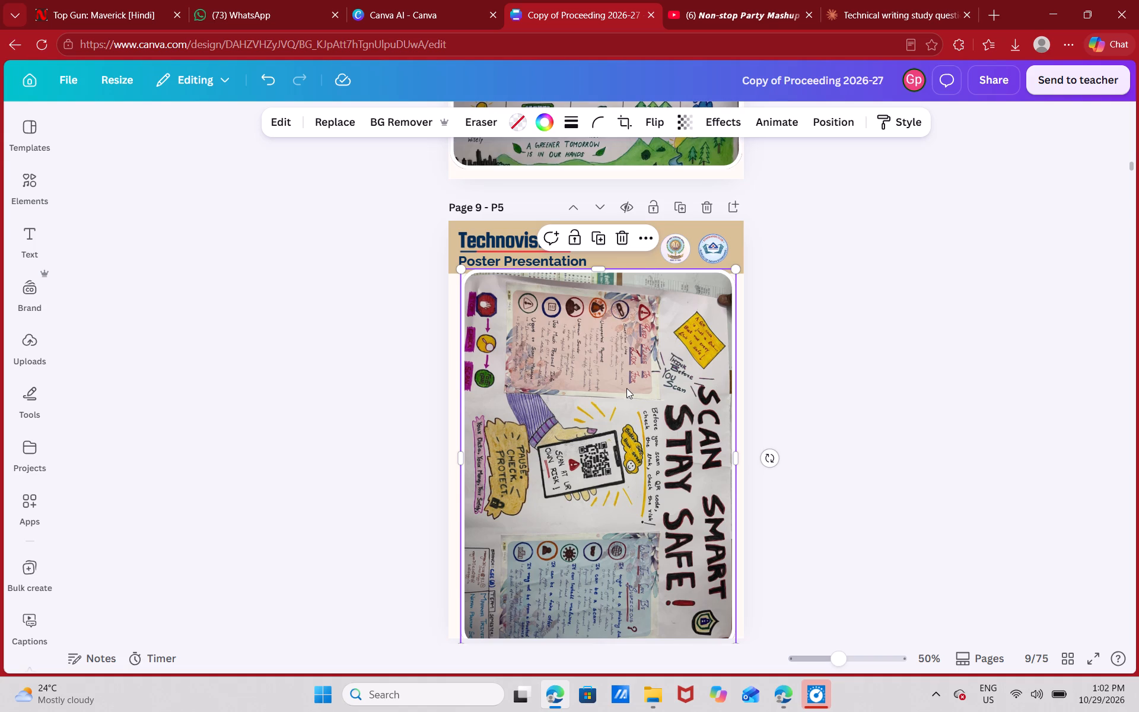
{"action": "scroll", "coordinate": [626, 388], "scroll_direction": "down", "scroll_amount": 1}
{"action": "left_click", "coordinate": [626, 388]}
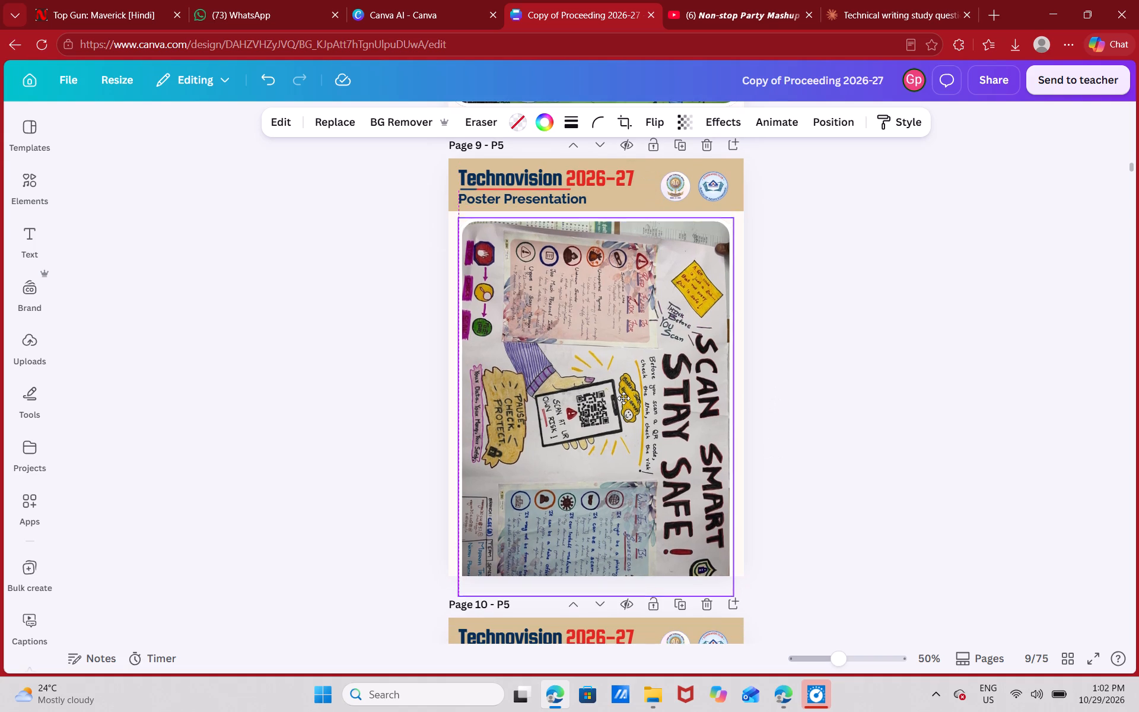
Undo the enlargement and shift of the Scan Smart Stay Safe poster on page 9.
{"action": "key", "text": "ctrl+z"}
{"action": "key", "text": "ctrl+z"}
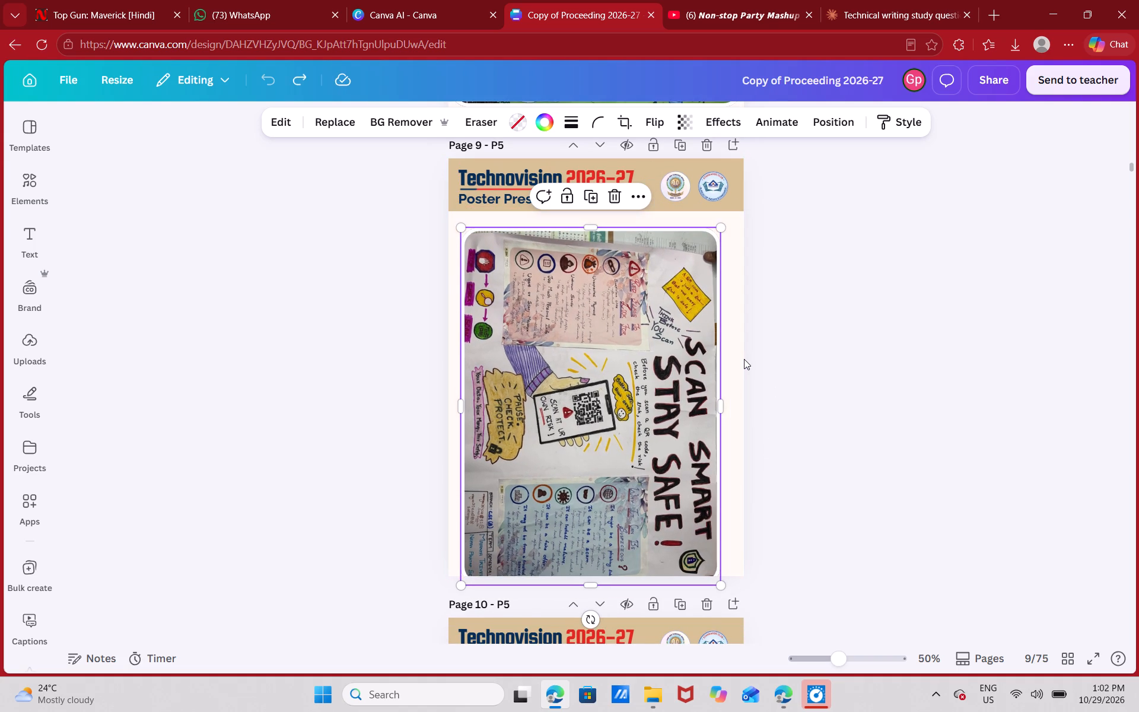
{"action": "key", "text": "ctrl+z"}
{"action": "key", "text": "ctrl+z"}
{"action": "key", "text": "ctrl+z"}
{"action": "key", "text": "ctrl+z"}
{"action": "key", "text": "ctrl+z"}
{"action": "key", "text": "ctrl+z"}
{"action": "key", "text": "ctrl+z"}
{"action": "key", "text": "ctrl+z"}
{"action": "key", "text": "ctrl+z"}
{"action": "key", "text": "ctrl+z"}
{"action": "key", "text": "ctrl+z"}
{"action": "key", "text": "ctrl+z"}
Enlarge the Scan Smart Stay Safe poster on page 9 to about 195 wide and 263 high.
{"action": "left_click_drag", "start_coordinate": [722, 230], "coordinate": [730, 228]}
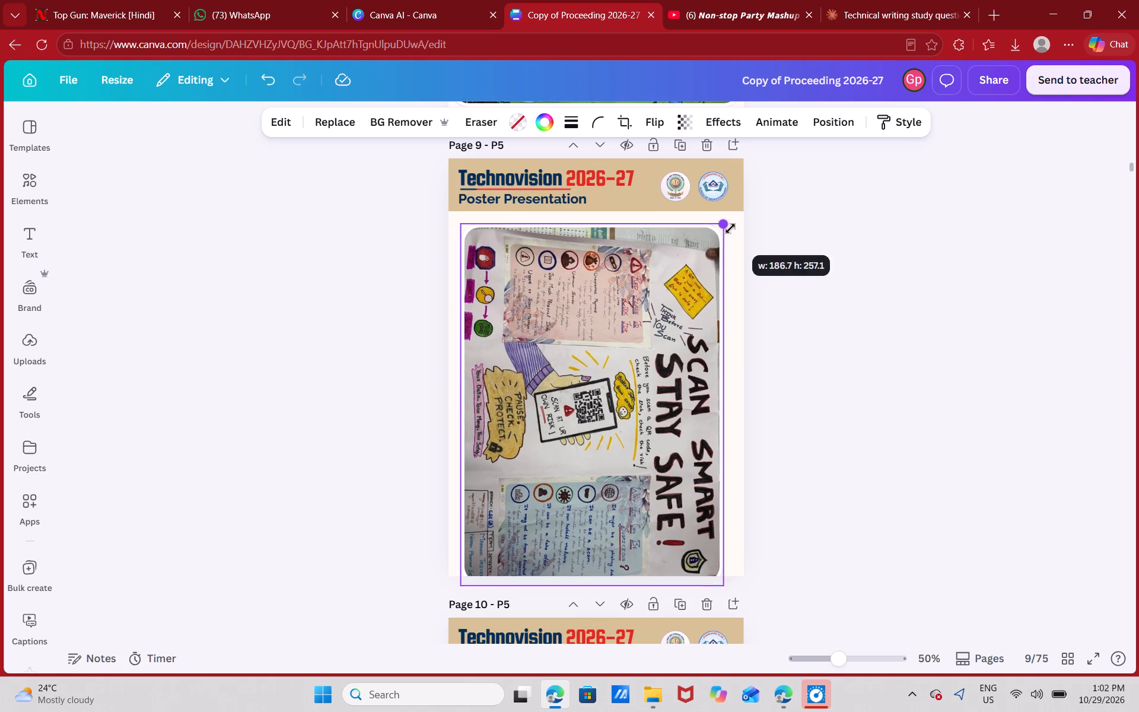
{"action": "left_click_drag", "start_coordinate": [730, 228], "coordinate": [742, 227]}
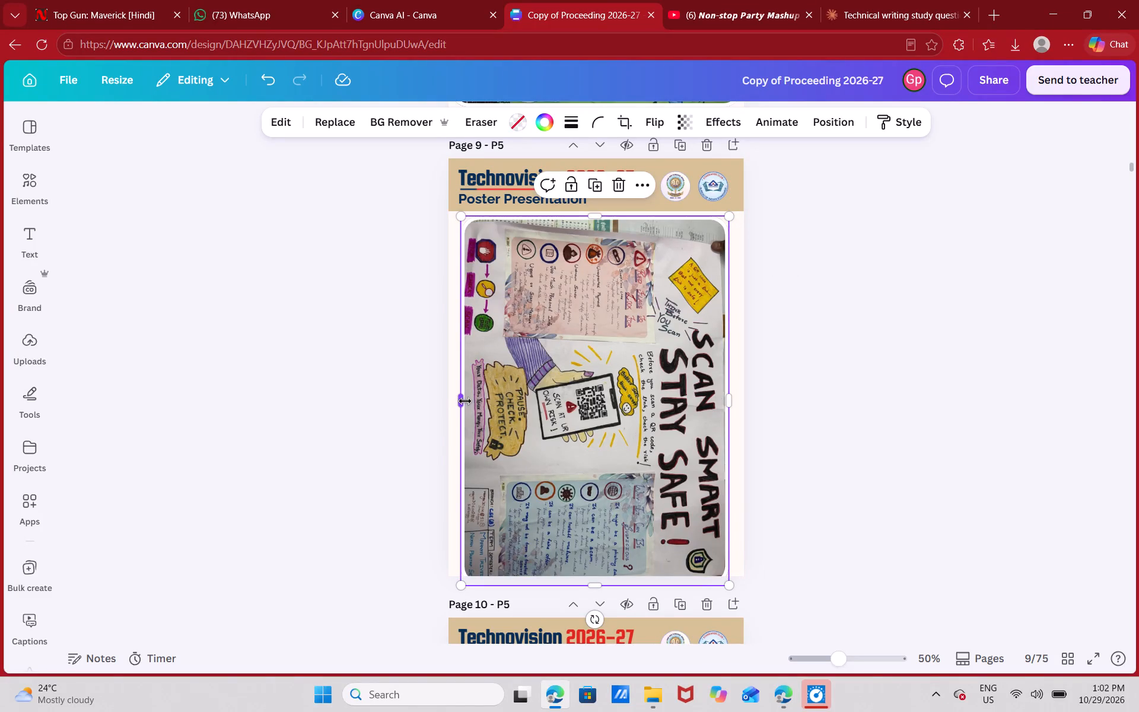
{"action": "left_click_drag", "start_coordinate": [466, 402], "coordinate": [457, 401]}
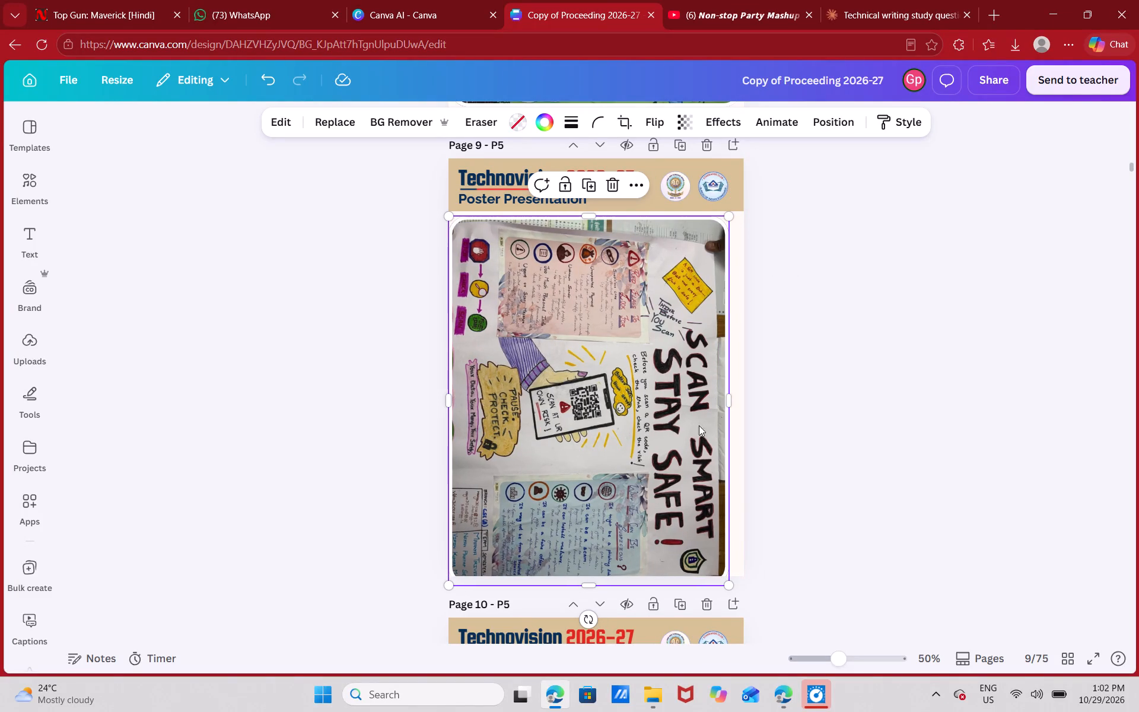
{"action": "left_click_drag", "start_coordinate": [729, 407], "coordinate": [733, 406]}
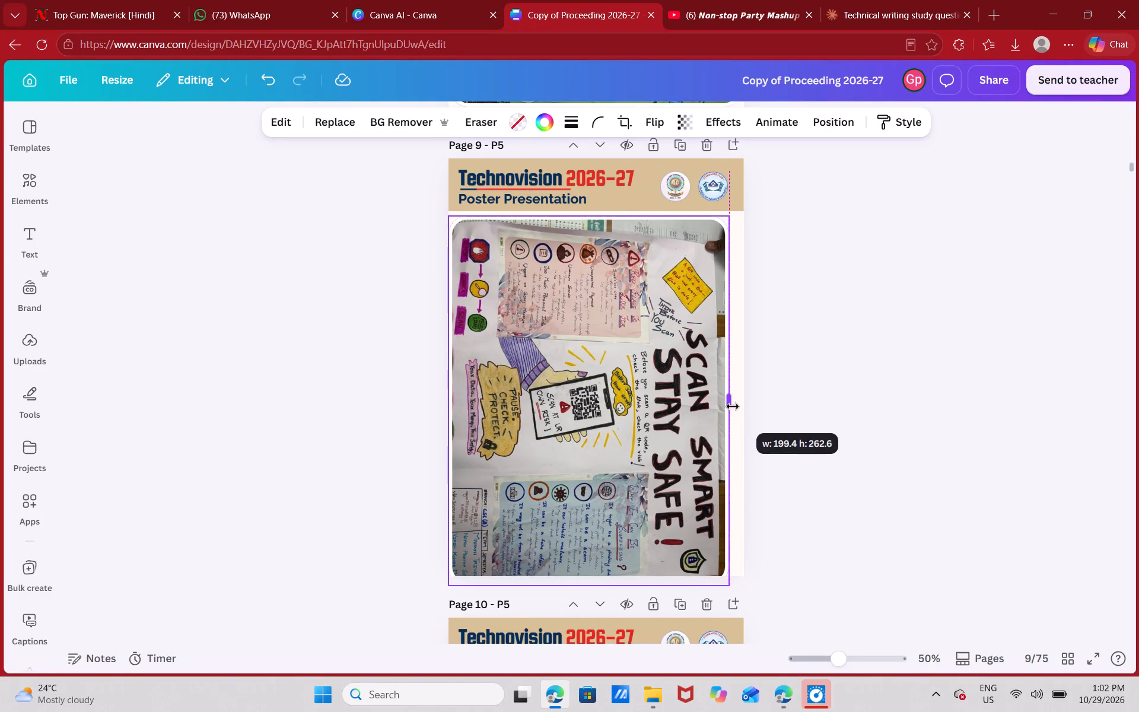
{"action": "left_click_drag", "start_coordinate": [733, 406], "coordinate": [722, 411]}
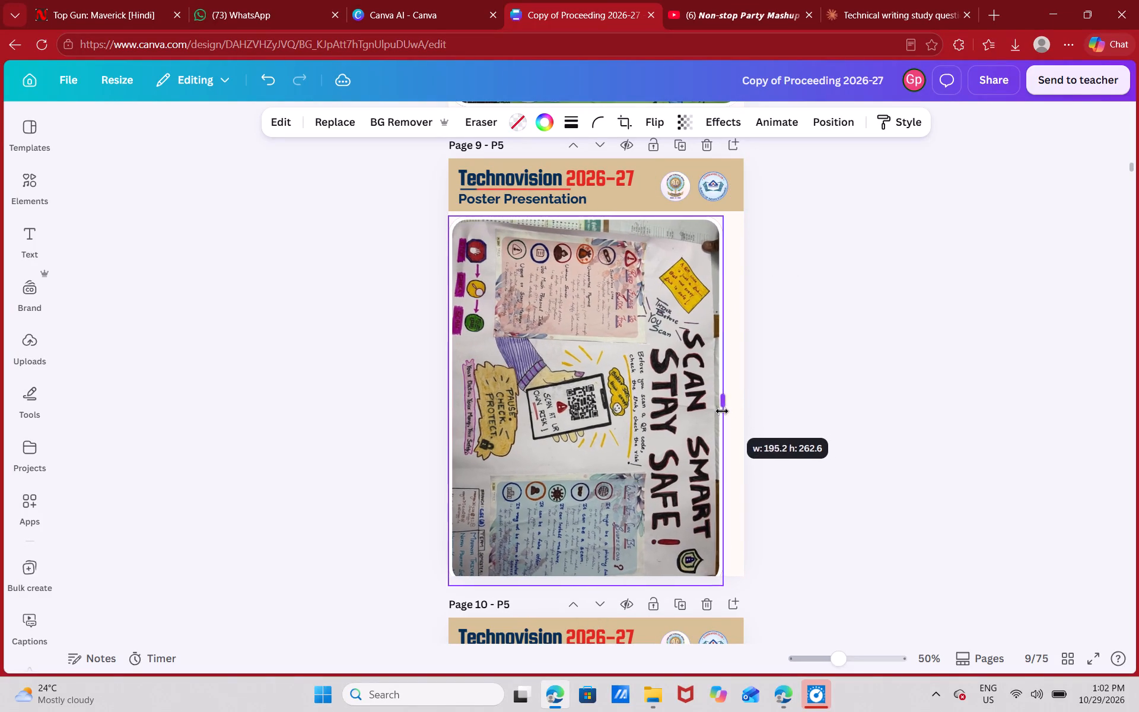
{"action": "left_click_drag", "start_coordinate": [722, 411], "coordinate": [721, 410]}
Centre the Scan Smart Stay Safe poster horizontally on page 9, just below the header band, and check its placement.
{"action": "left_click_drag", "start_coordinate": [623, 433], "coordinate": [638, 426]}
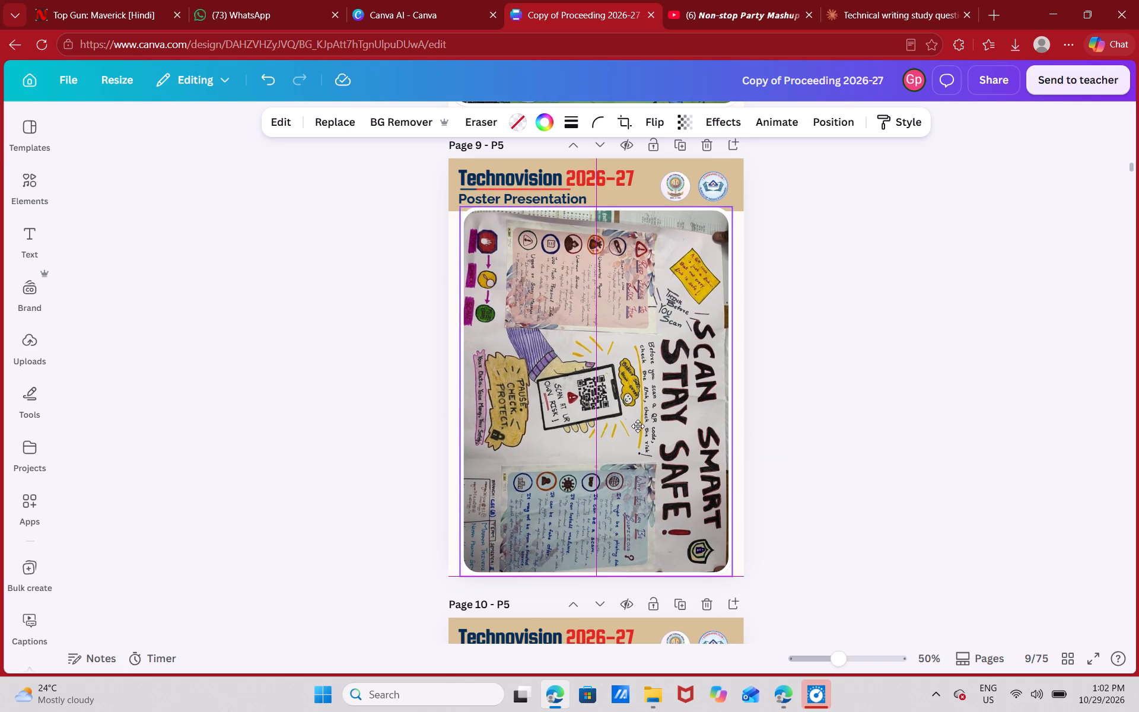
{"action": "left_click_drag", "start_coordinate": [638, 426], "coordinate": [636, 427]}
{"action": "right_click", "coordinate": [636, 427]}
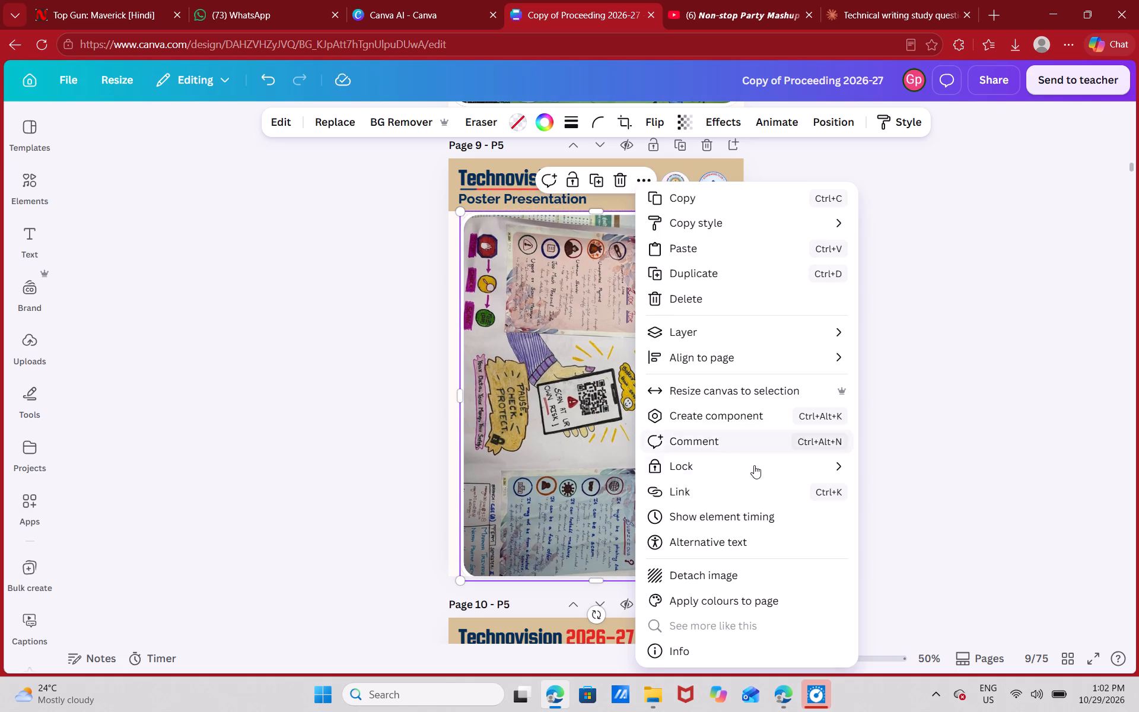
{"action": "left_click", "coordinate": [763, 364]}
{"action": "left_click", "coordinate": [887, 383]}
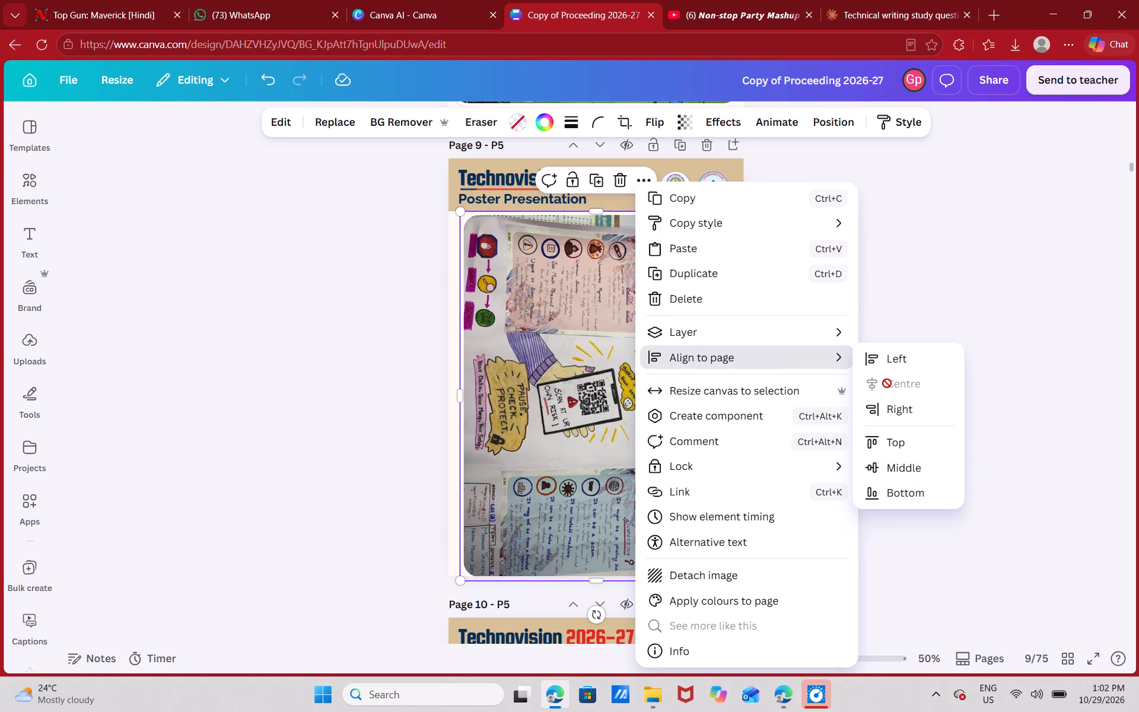
{"action": "double_click", "coordinate": [927, 339]}
{"action": "scroll", "coordinate": [927, 339], "scroll_direction": "up", "scroll_amount": 1}
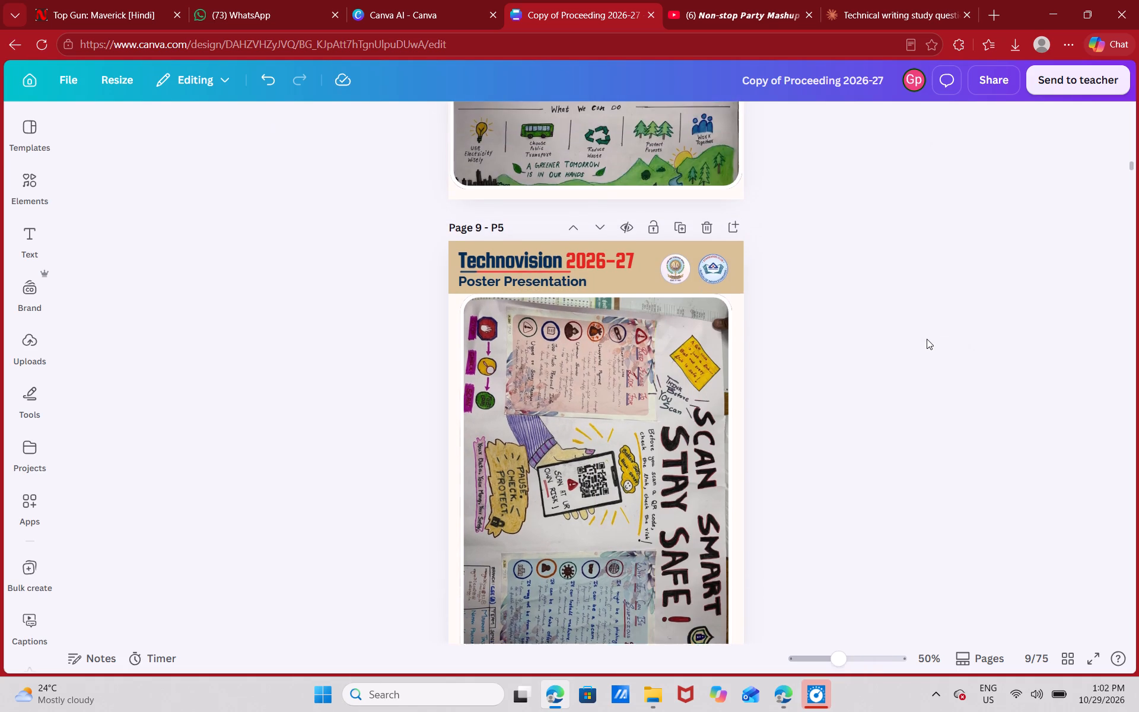
{"action": "scroll", "coordinate": [927, 339], "scroll_direction": "up", "scroll_amount": 1}
{"action": "scroll", "coordinate": [909, 344], "scroll_direction": "down", "scroll_amount": 3}
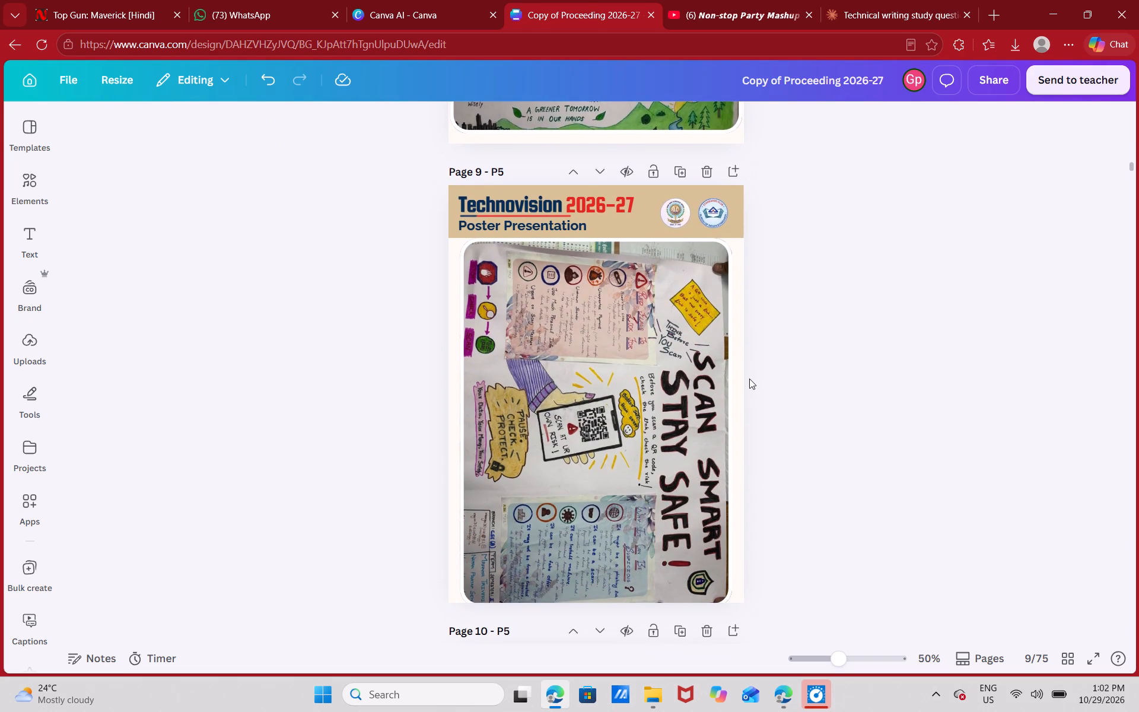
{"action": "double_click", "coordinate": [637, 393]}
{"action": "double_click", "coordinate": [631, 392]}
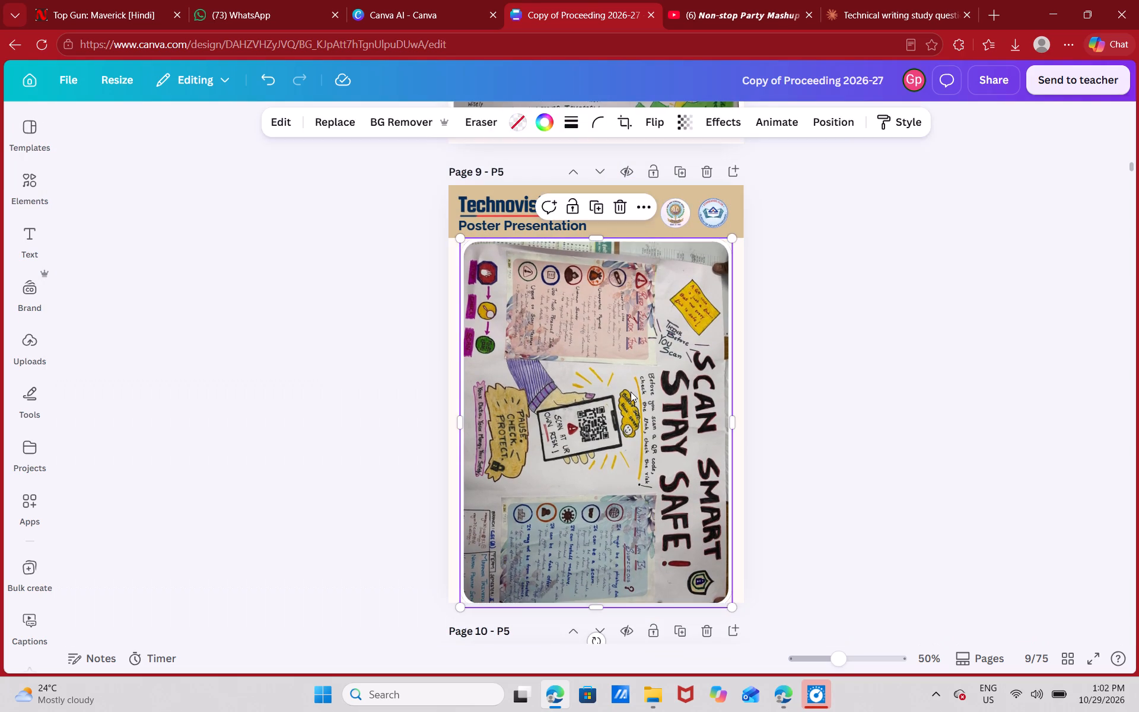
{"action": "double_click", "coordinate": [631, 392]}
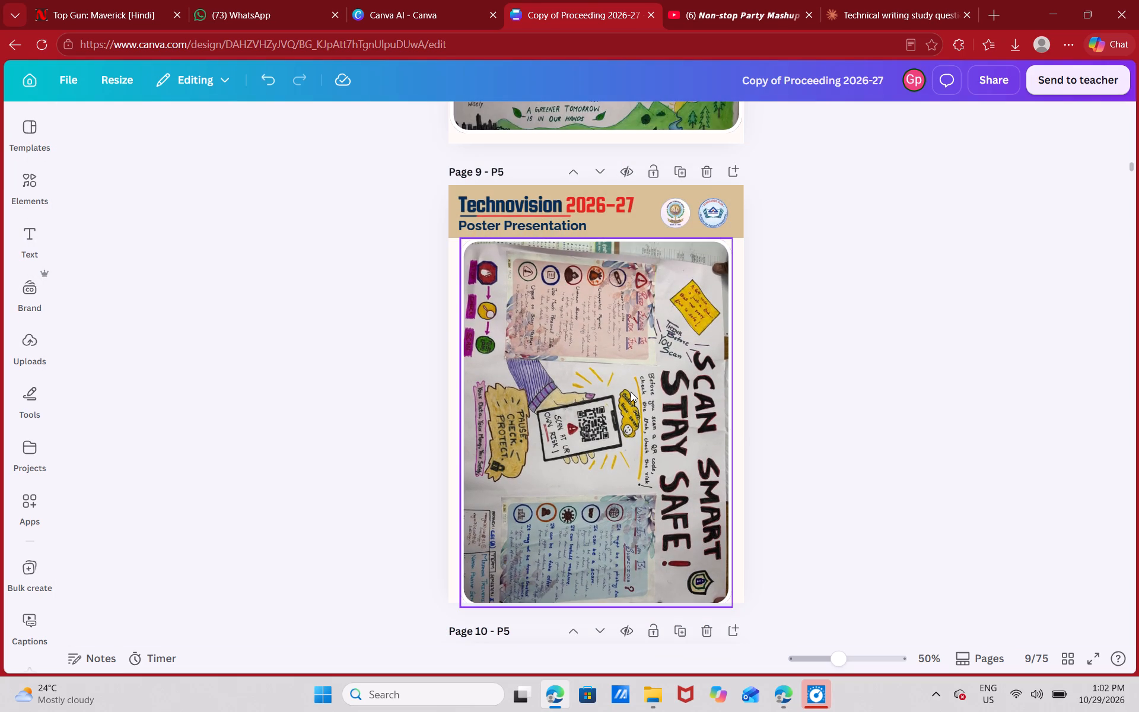
Close the open proceedings design and the Canva home page.
{"action": "left_click", "coordinate": [645, 14]}
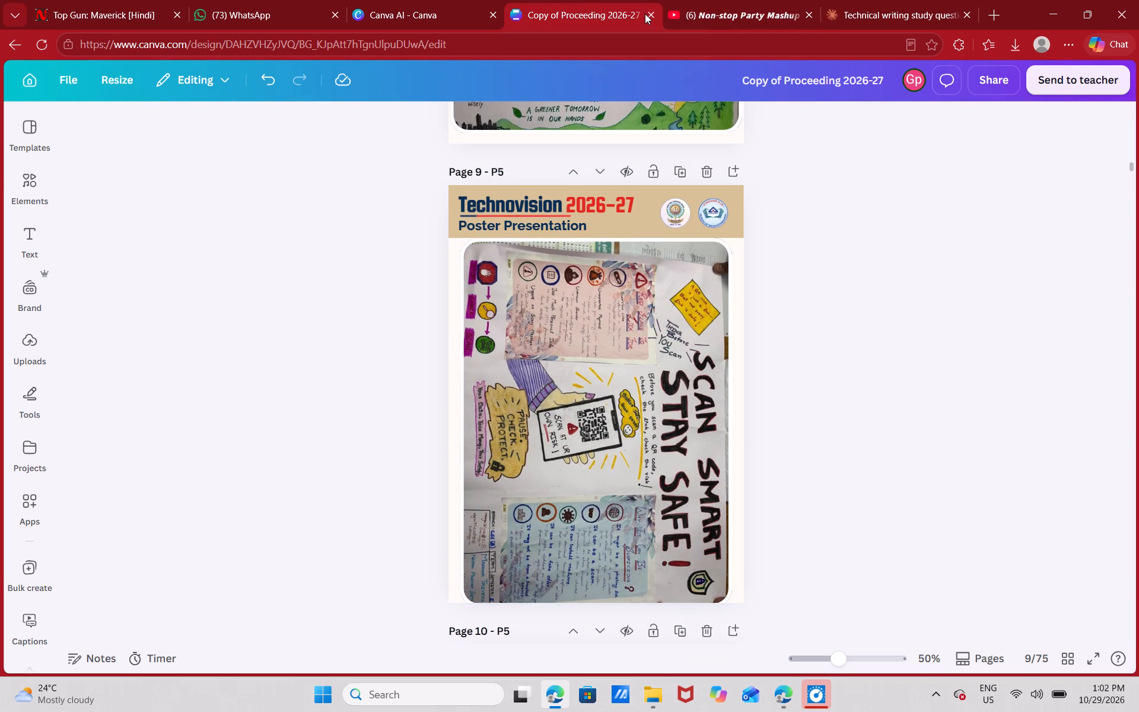
{"action": "left_click", "coordinate": [648, 15]}
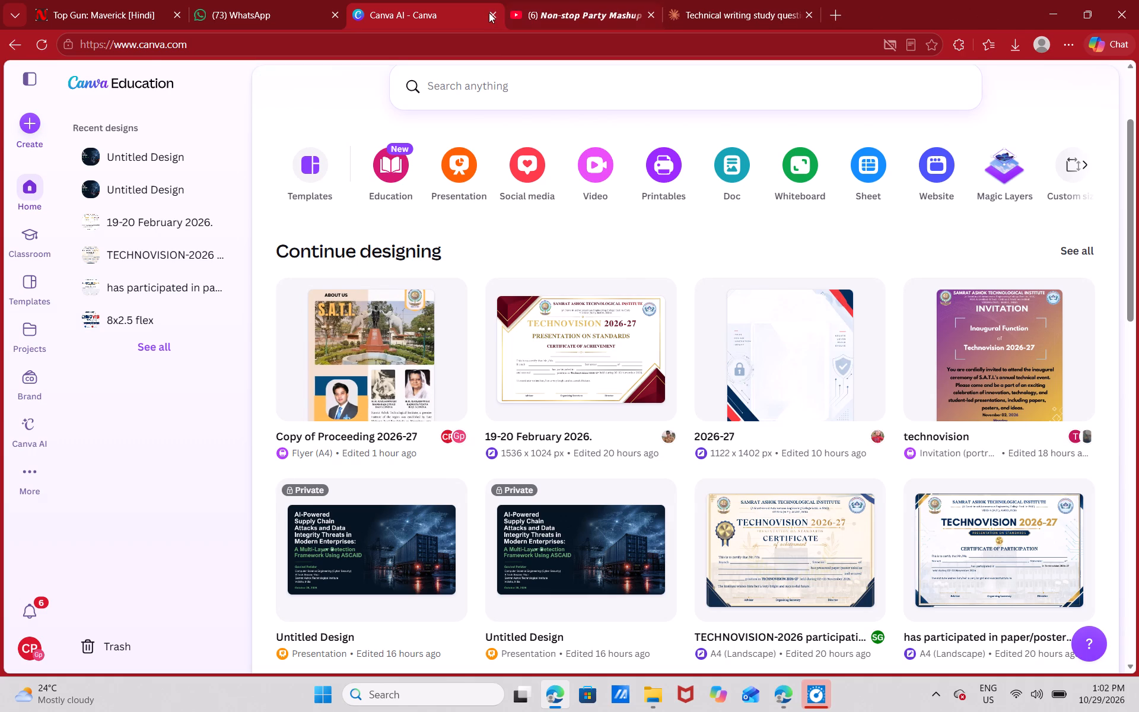
{"action": "double_click", "coordinate": [491, 14]}
Search the web for canva in a new browser page, open the Canva site and reopen the Copy of Proceeding 2026-27 design.
{"action": "left_click", "coordinate": [677, 7]}
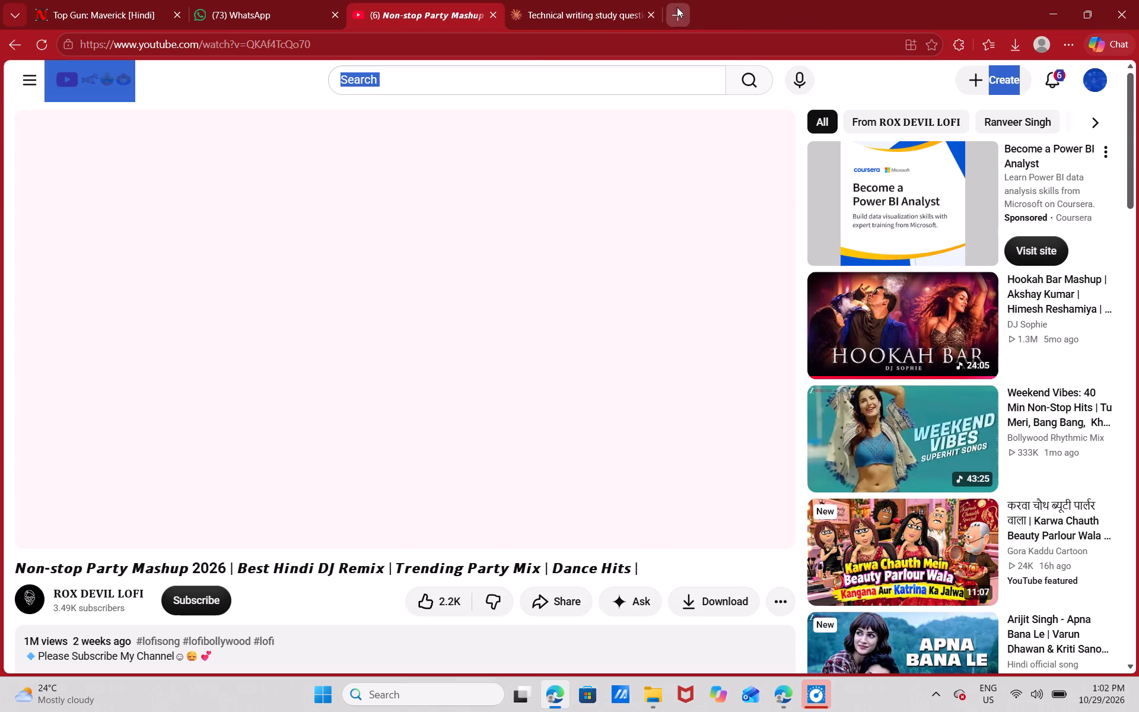
{"action": "left_click", "coordinate": [505, 161]}
{"action": "type", "text": "canva"}
{"action": "key", "text": "space"}
{"action": "key", "text": "Return"}
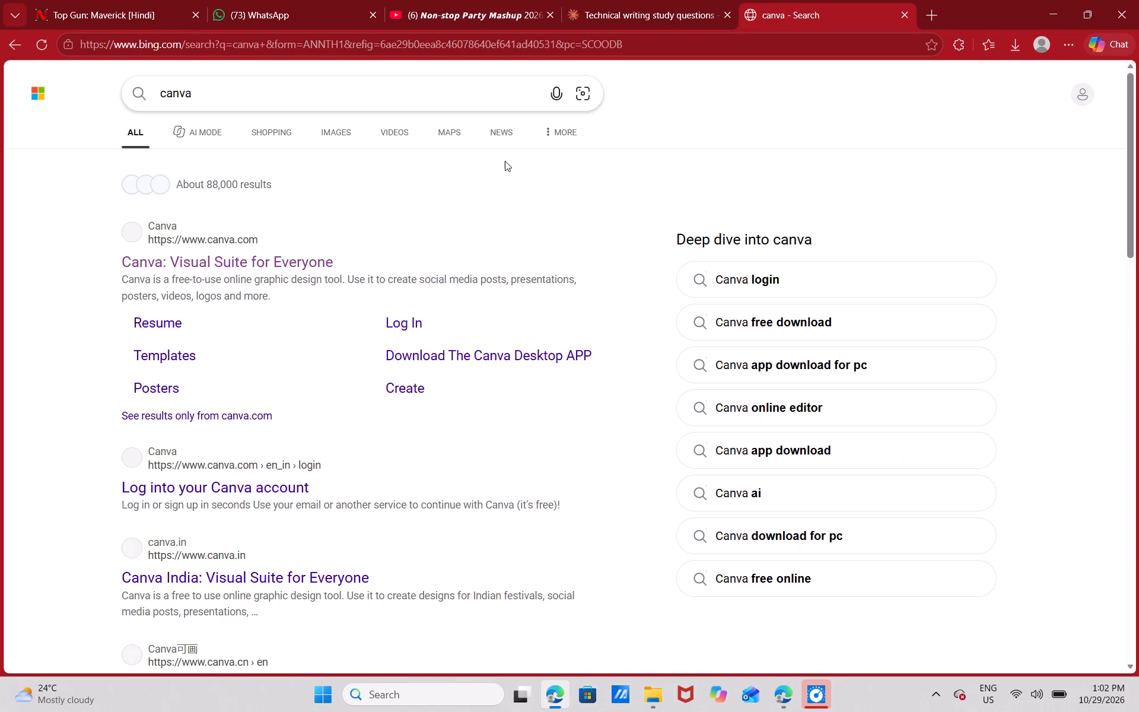
{"action": "left_click", "coordinate": [146, 247]}
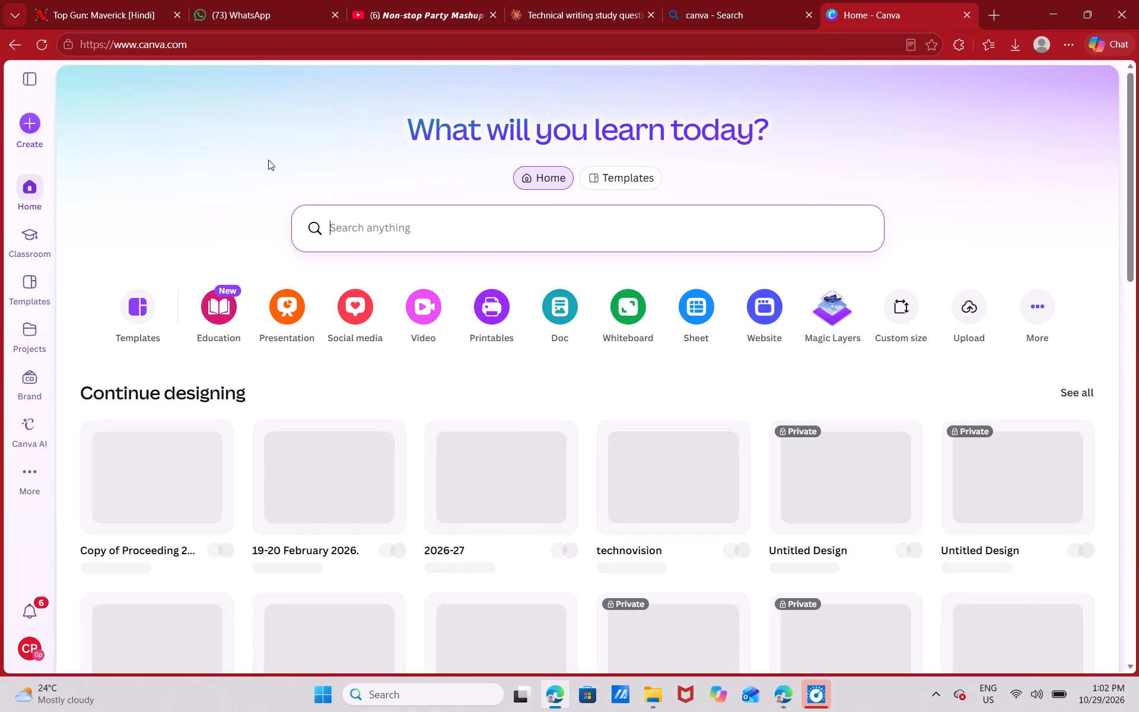
{"action": "left_click", "coordinate": [145, 470]}
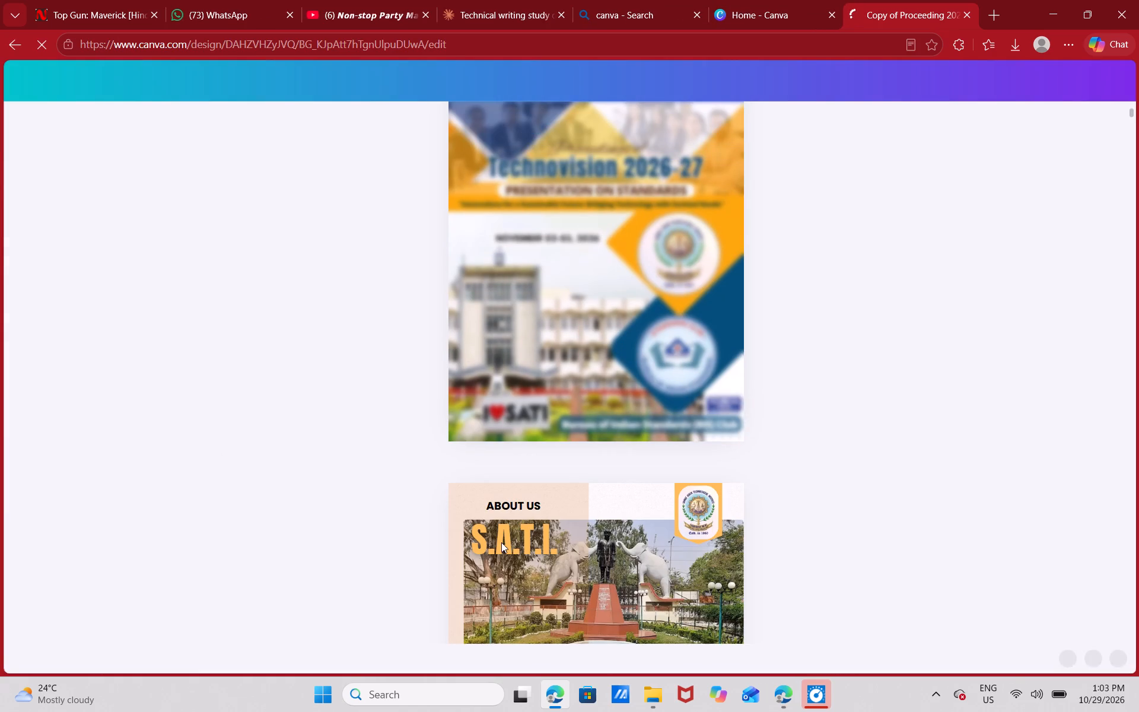
Look through the reopened proceedings as far as the Plastic Roads poster on page 11.
{"action": "scroll", "coordinate": [476, 530], "scroll_direction": "down", "scroll_amount": 3}
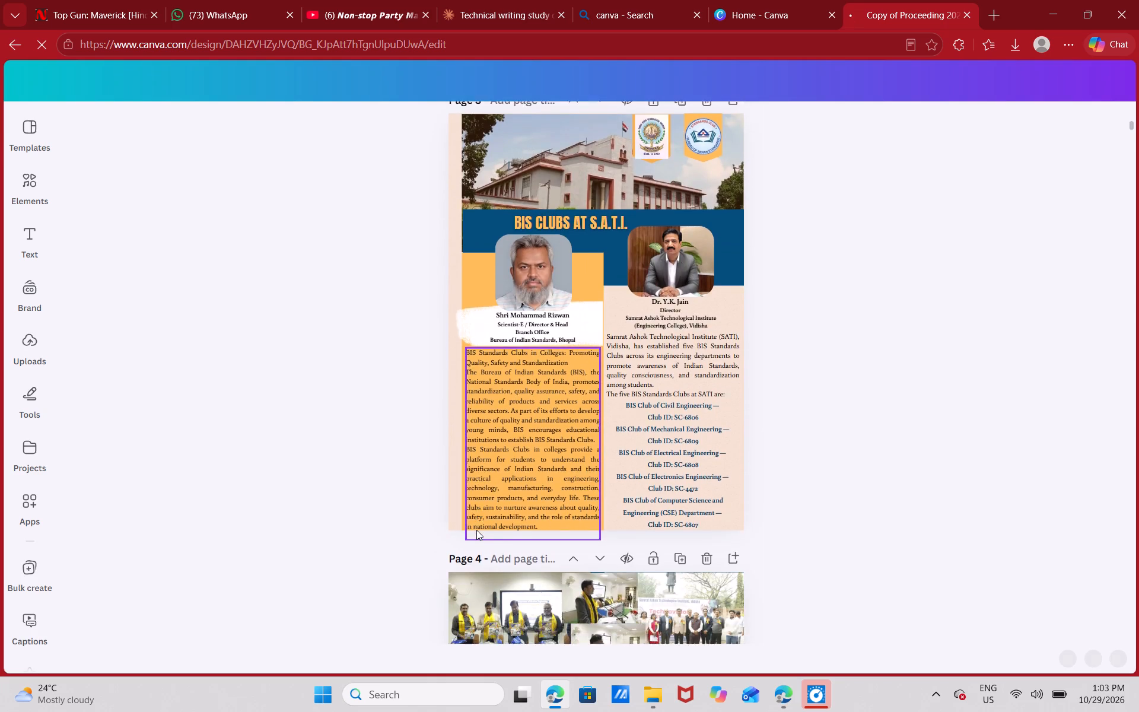
{"action": "scroll", "coordinate": [476, 530], "scroll_direction": "down", "scroll_amount": 6}
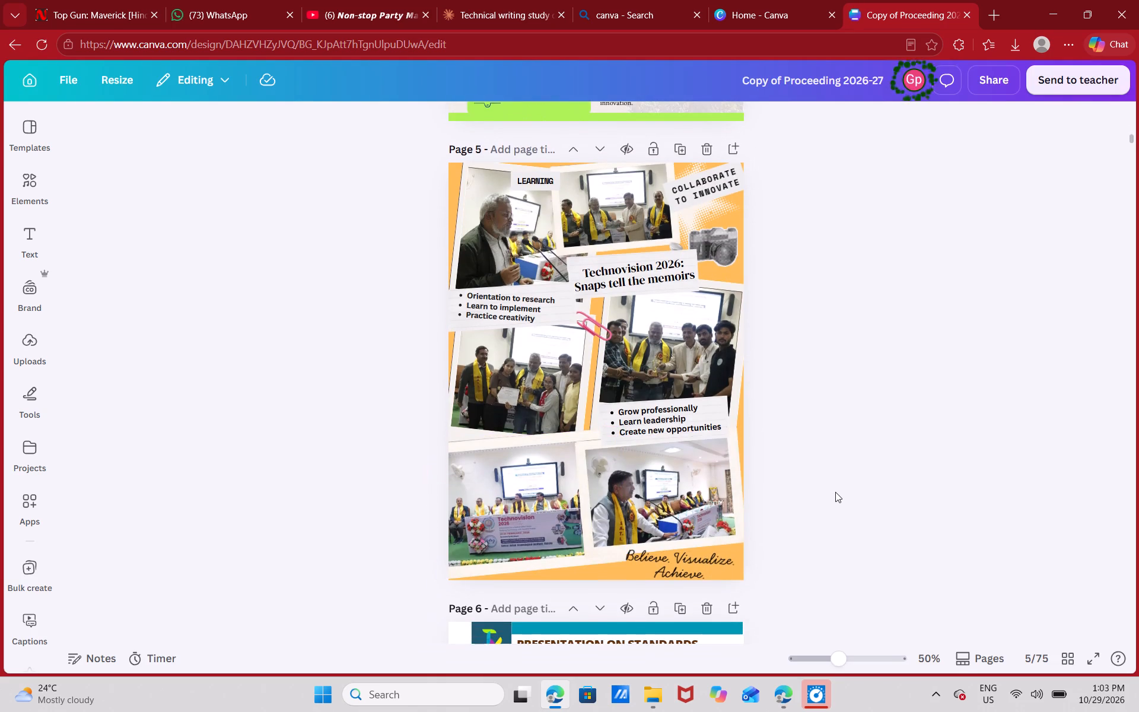
{"action": "scroll", "coordinate": [835, 492], "scroll_direction": "down", "scroll_amount": 6}
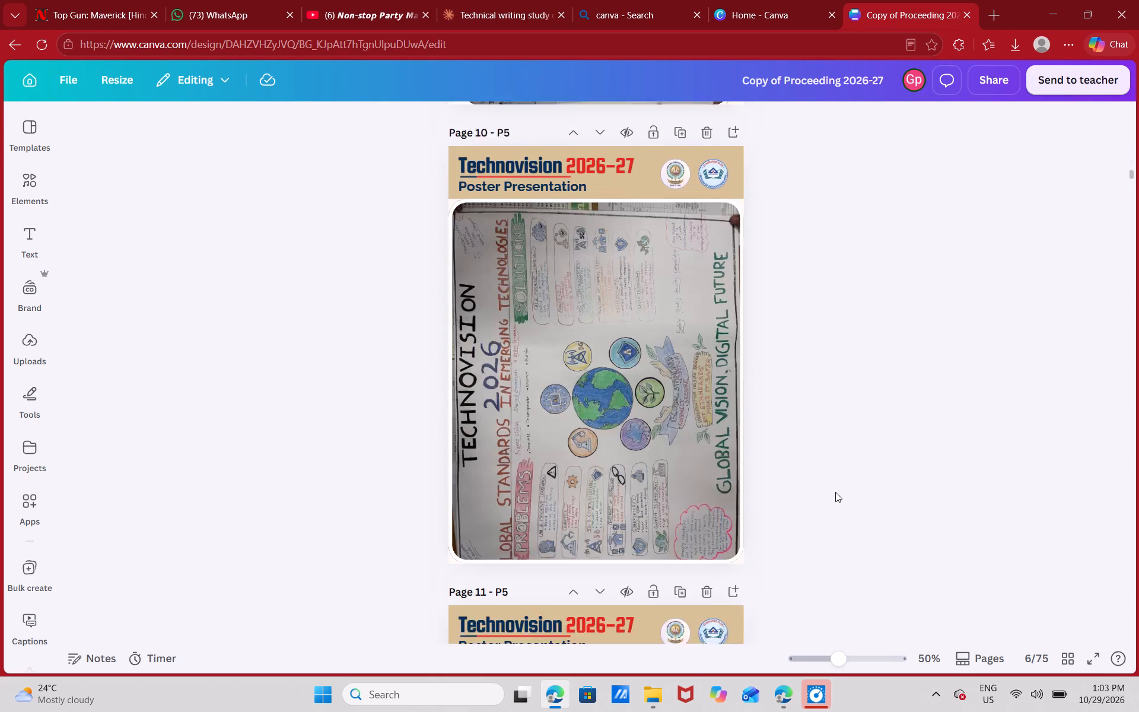
{"action": "scroll", "coordinate": [835, 492], "scroll_direction": "down", "scroll_amount": 3}
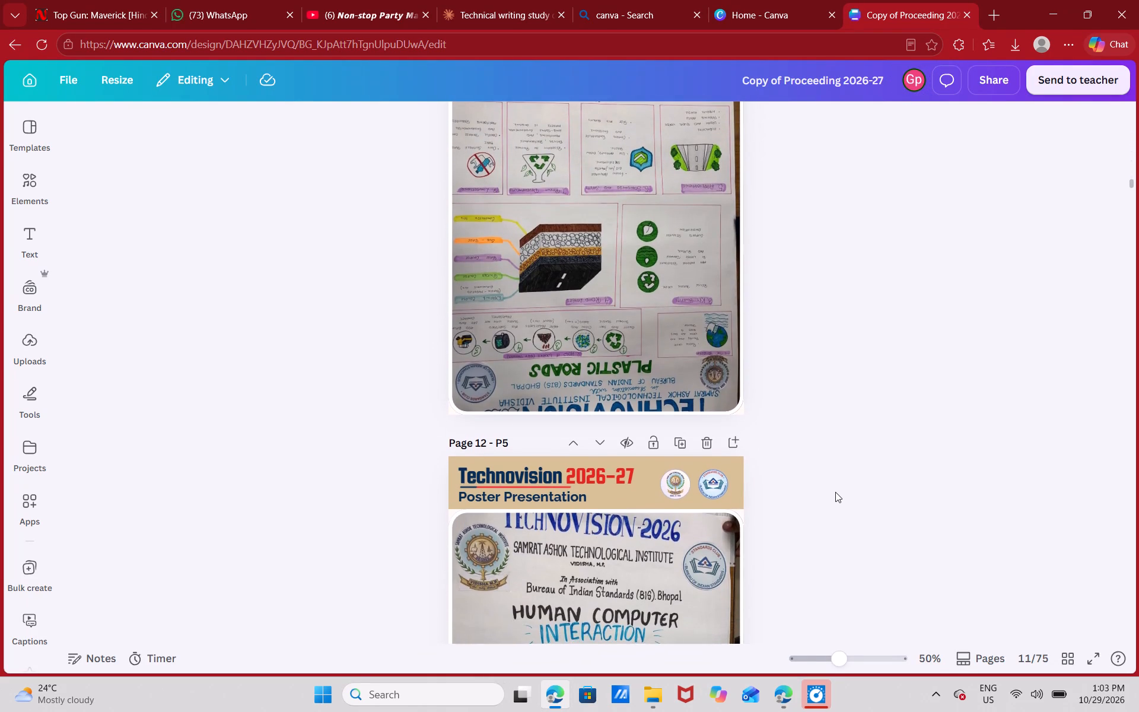
{"action": "scroll", "coordinate": [835, 492], "scroll_direction": "up", "scroll_amount": 1}
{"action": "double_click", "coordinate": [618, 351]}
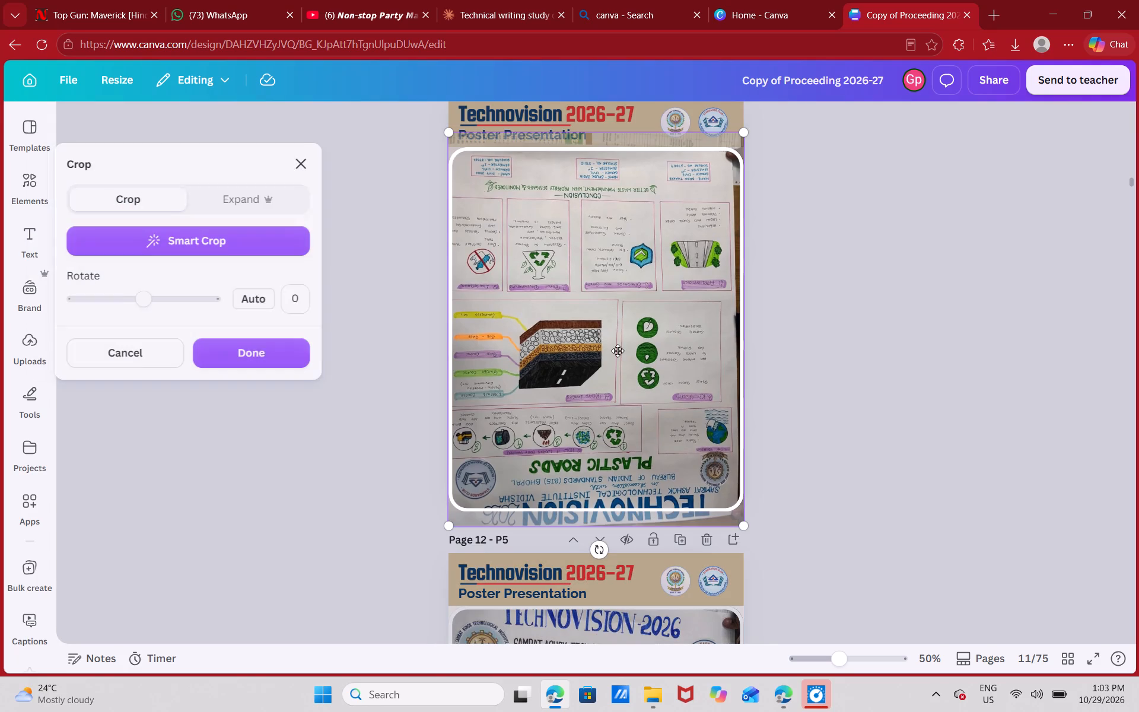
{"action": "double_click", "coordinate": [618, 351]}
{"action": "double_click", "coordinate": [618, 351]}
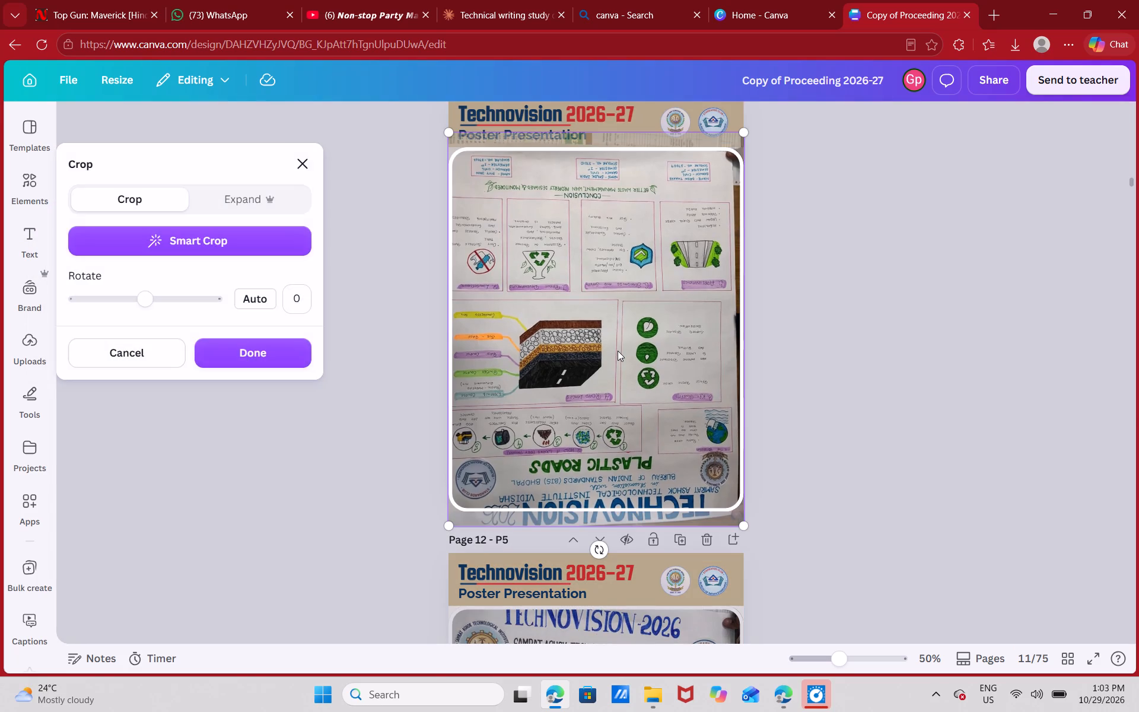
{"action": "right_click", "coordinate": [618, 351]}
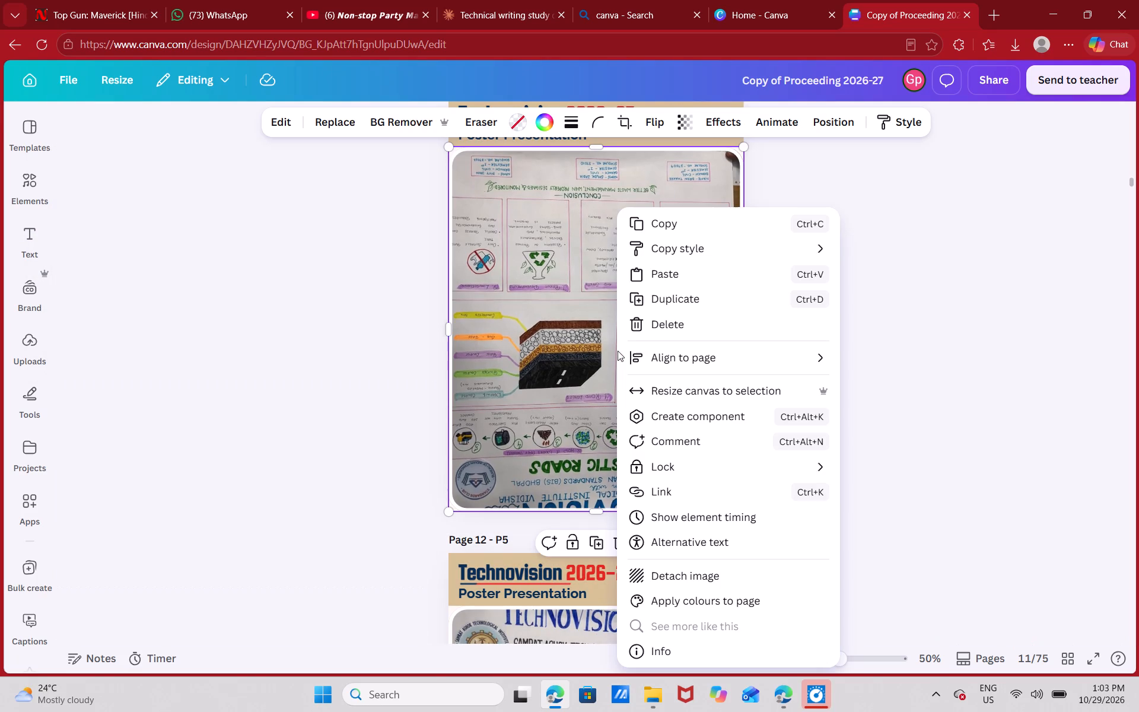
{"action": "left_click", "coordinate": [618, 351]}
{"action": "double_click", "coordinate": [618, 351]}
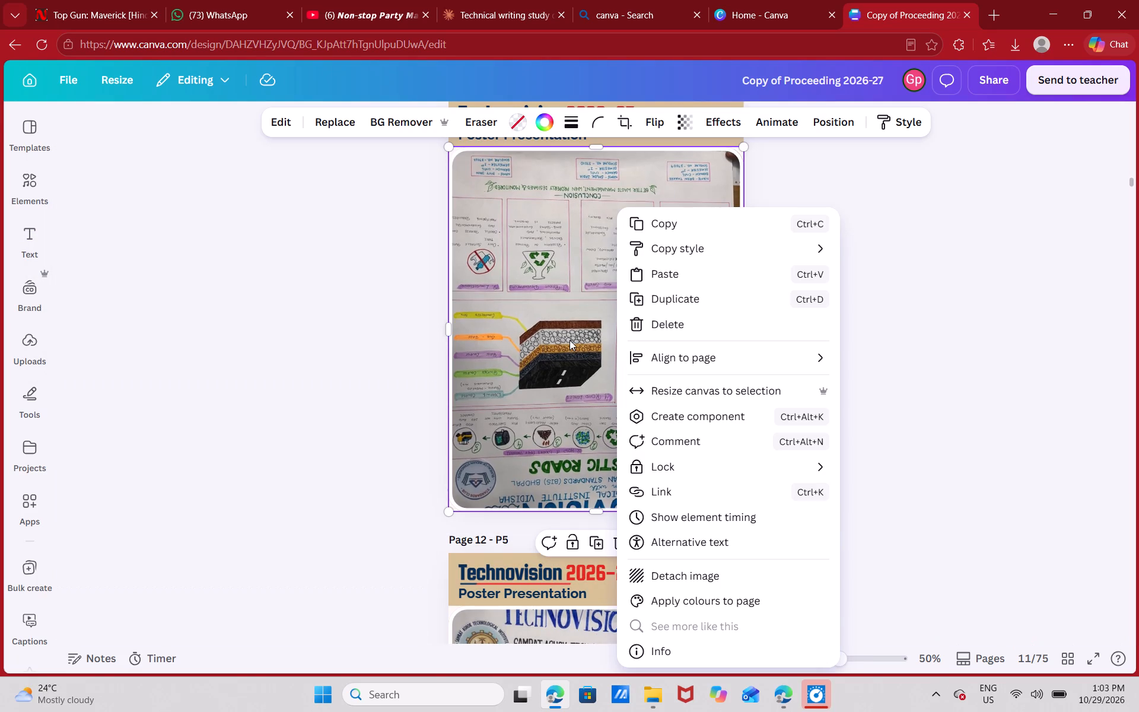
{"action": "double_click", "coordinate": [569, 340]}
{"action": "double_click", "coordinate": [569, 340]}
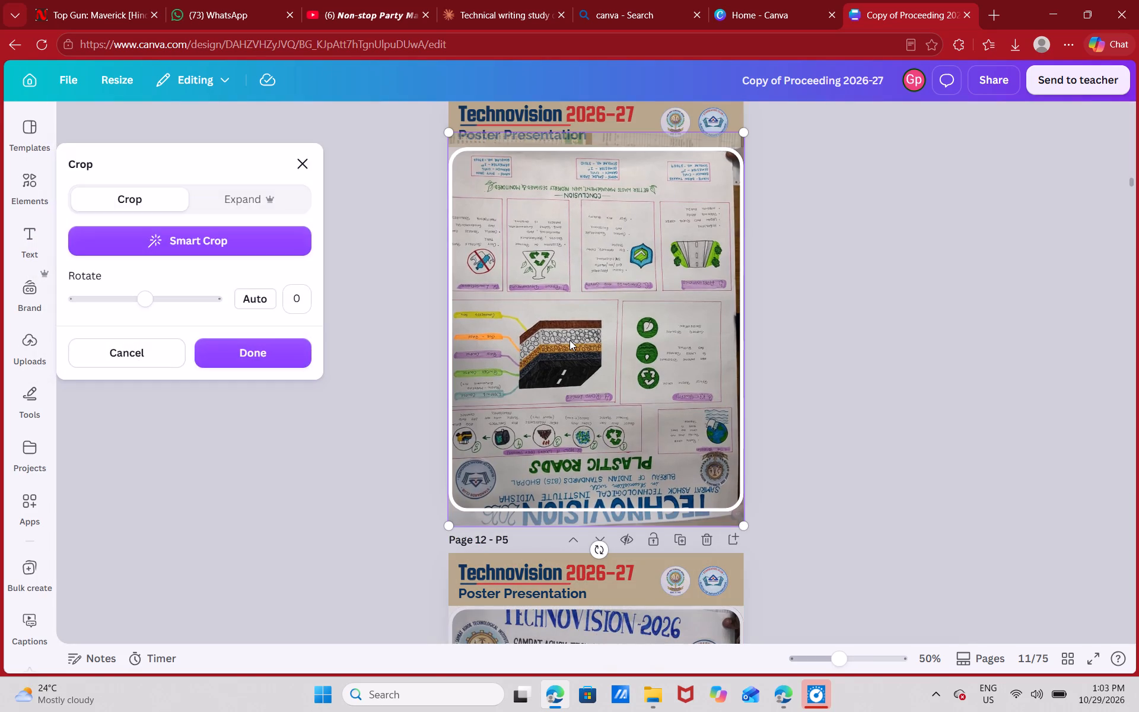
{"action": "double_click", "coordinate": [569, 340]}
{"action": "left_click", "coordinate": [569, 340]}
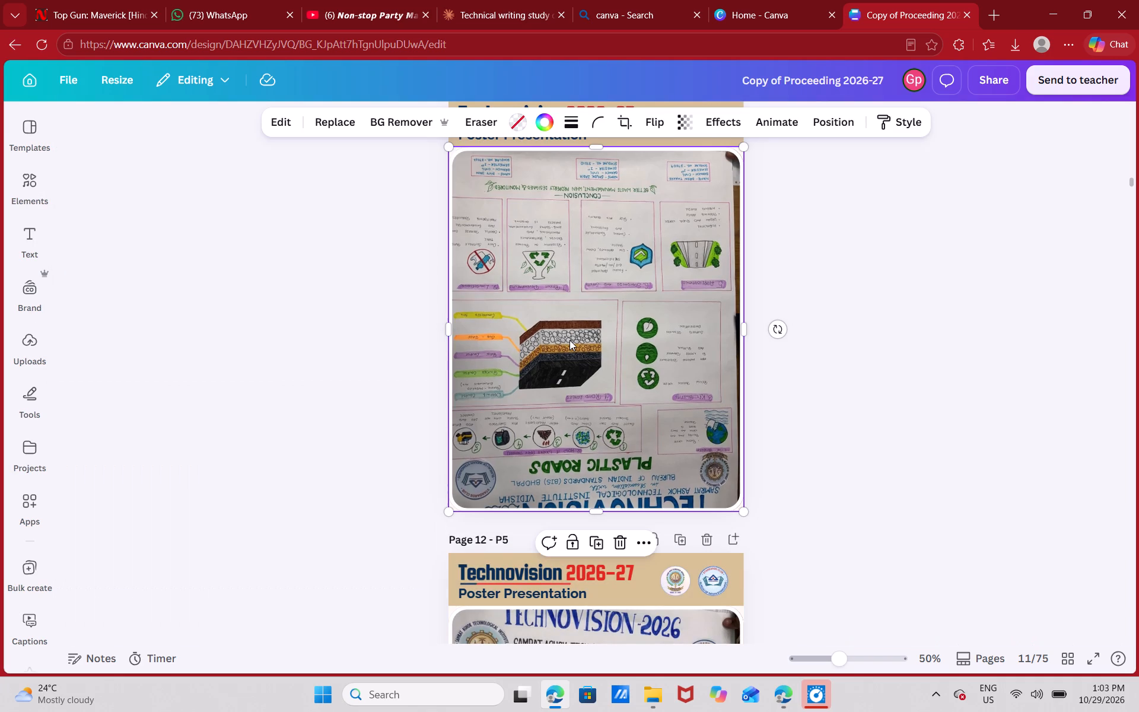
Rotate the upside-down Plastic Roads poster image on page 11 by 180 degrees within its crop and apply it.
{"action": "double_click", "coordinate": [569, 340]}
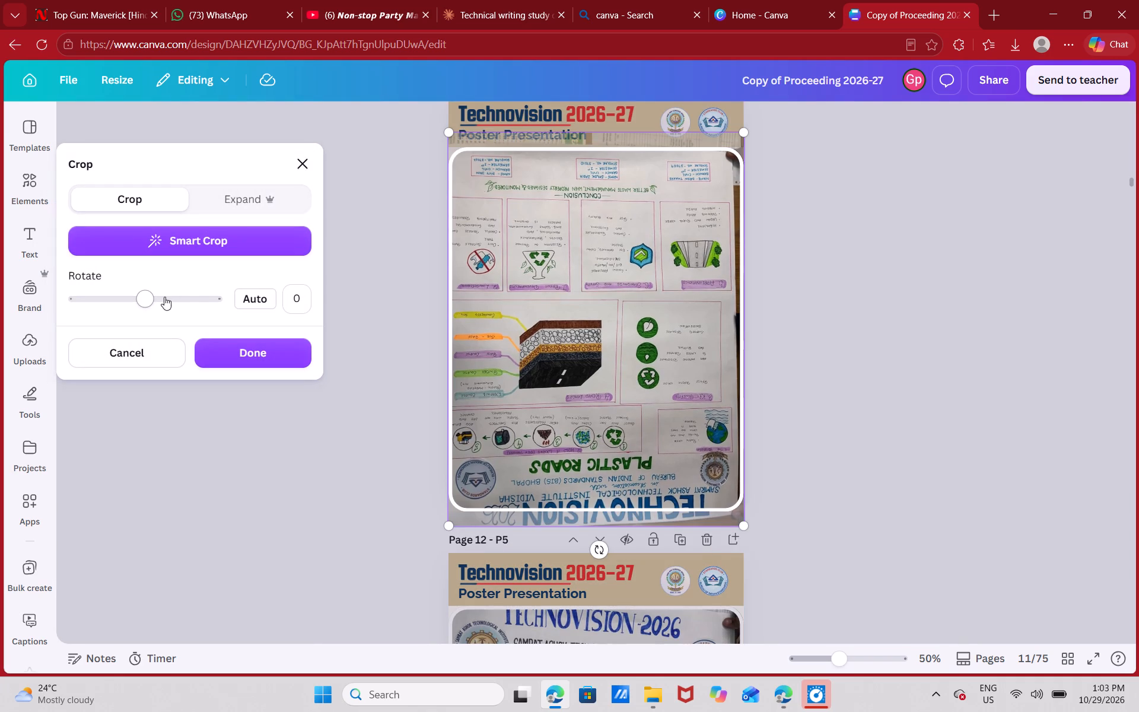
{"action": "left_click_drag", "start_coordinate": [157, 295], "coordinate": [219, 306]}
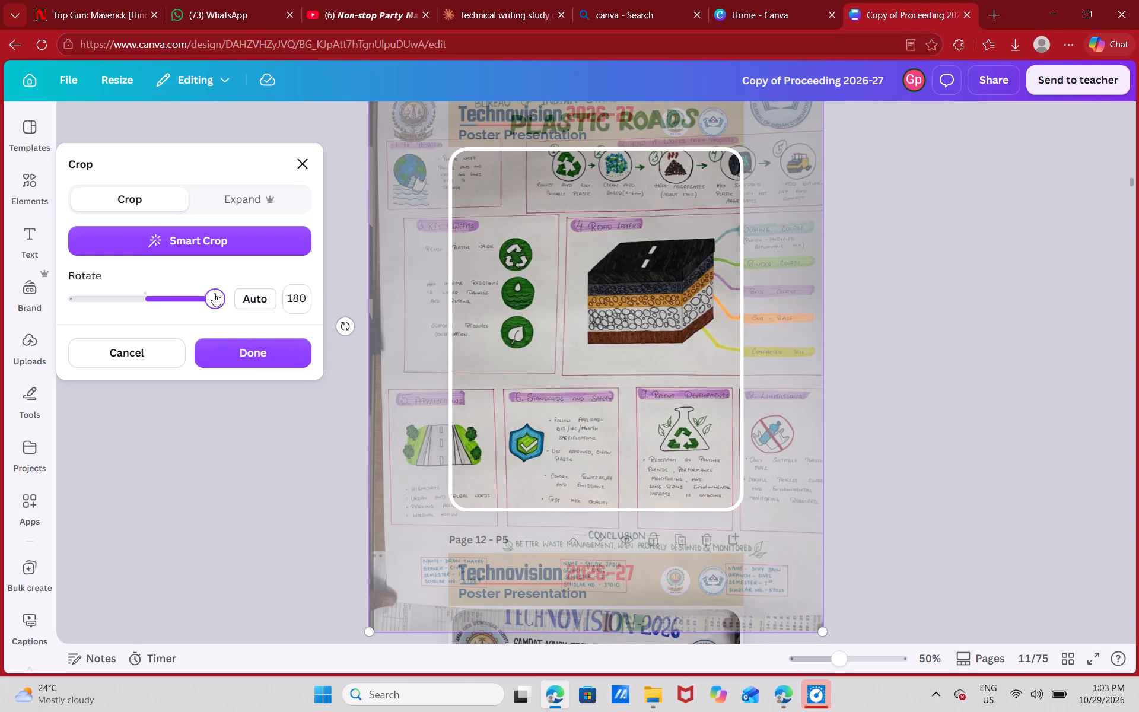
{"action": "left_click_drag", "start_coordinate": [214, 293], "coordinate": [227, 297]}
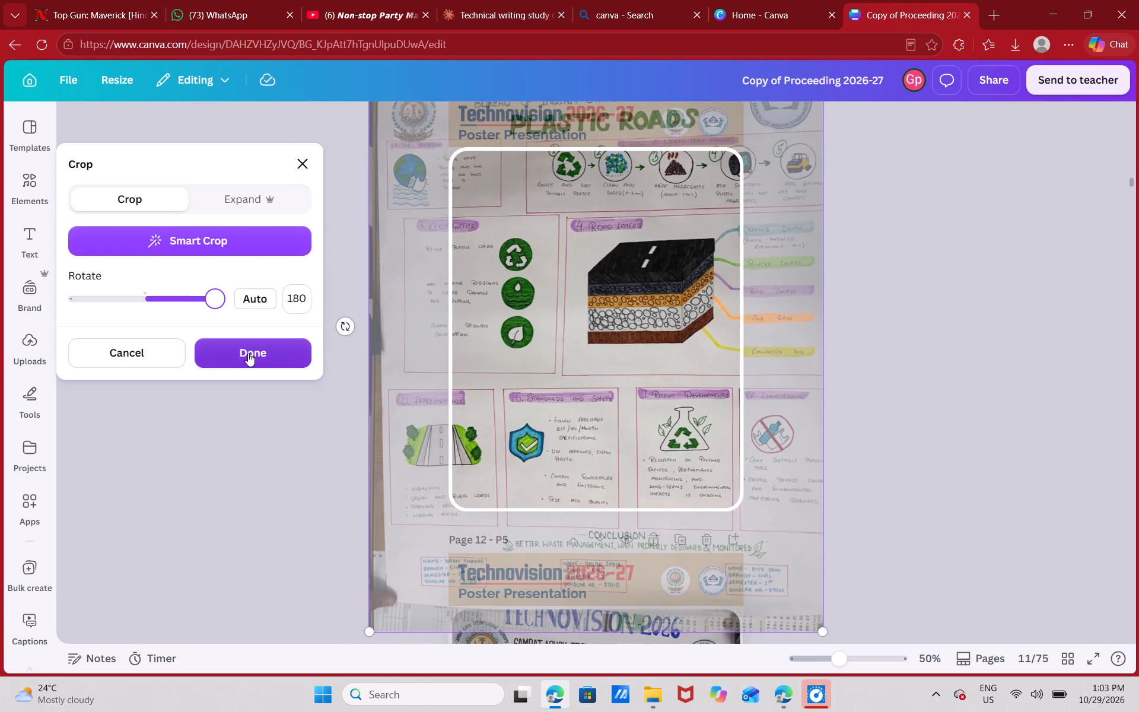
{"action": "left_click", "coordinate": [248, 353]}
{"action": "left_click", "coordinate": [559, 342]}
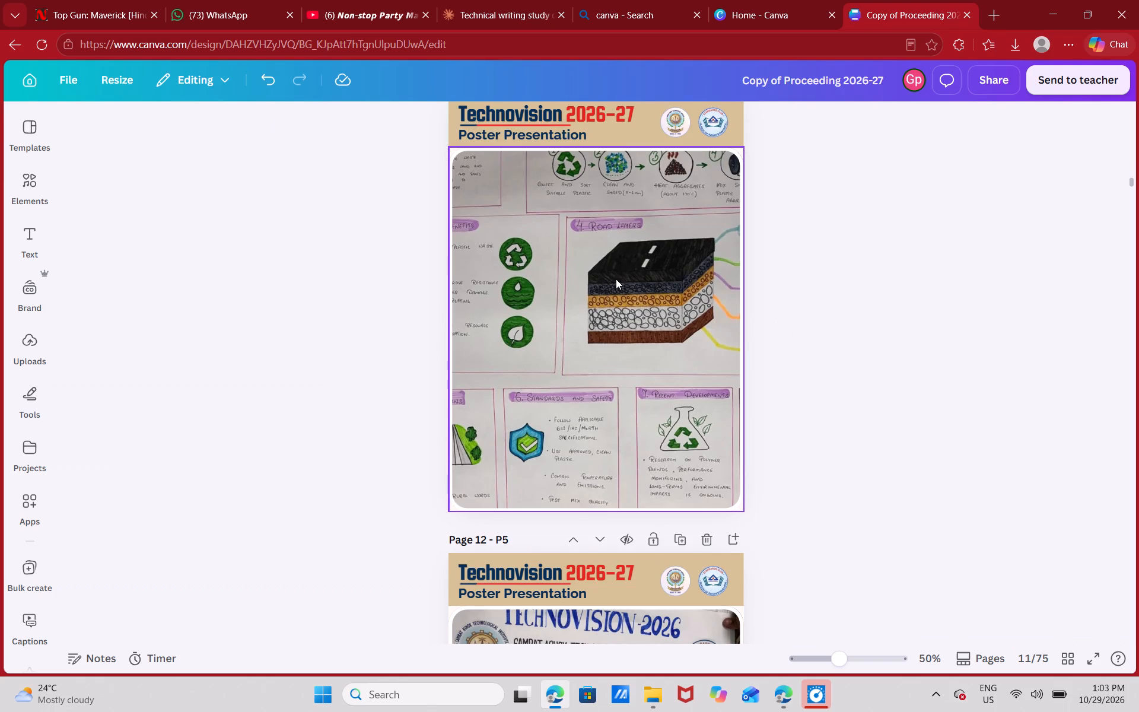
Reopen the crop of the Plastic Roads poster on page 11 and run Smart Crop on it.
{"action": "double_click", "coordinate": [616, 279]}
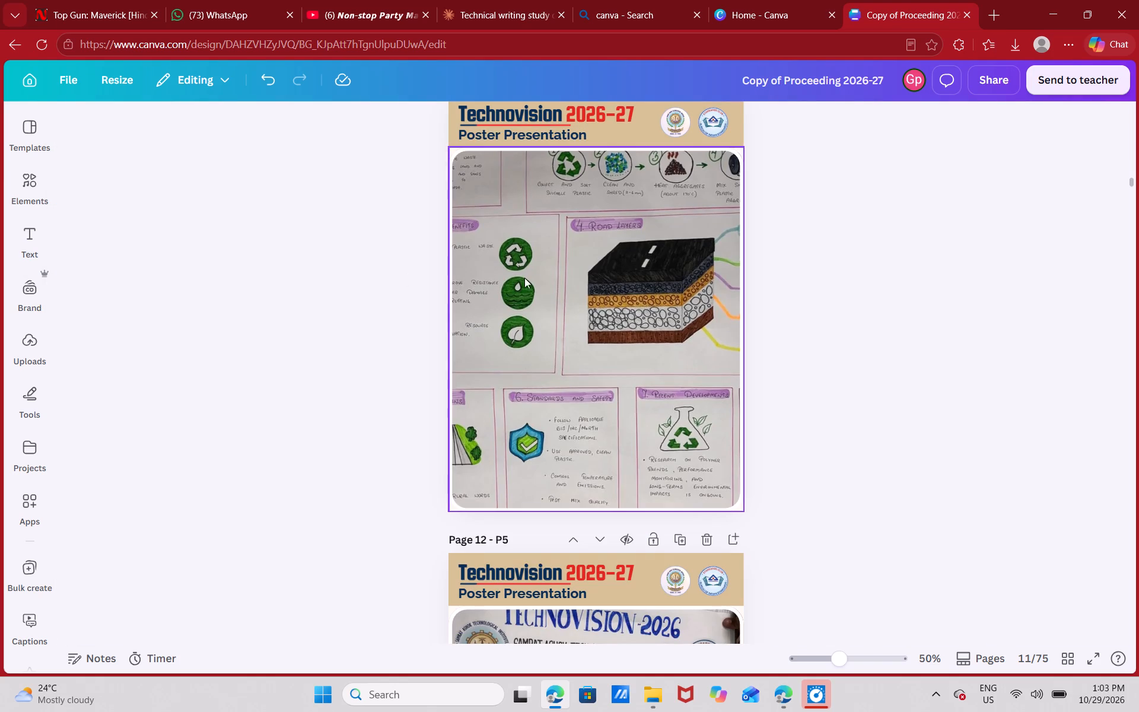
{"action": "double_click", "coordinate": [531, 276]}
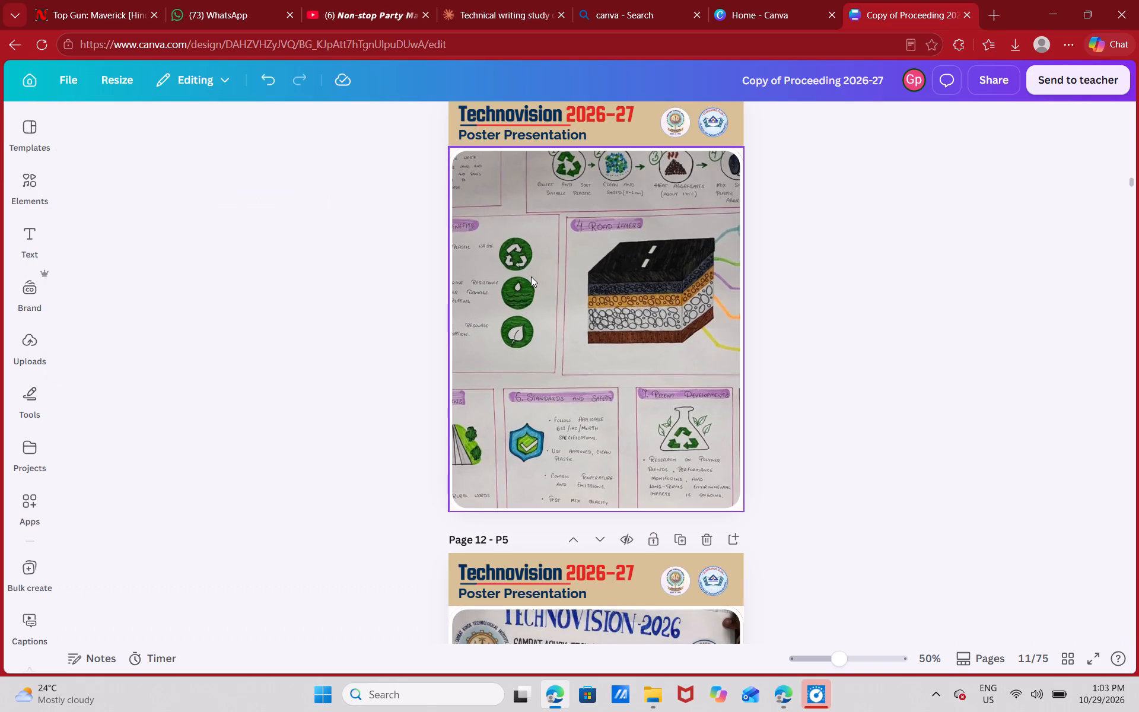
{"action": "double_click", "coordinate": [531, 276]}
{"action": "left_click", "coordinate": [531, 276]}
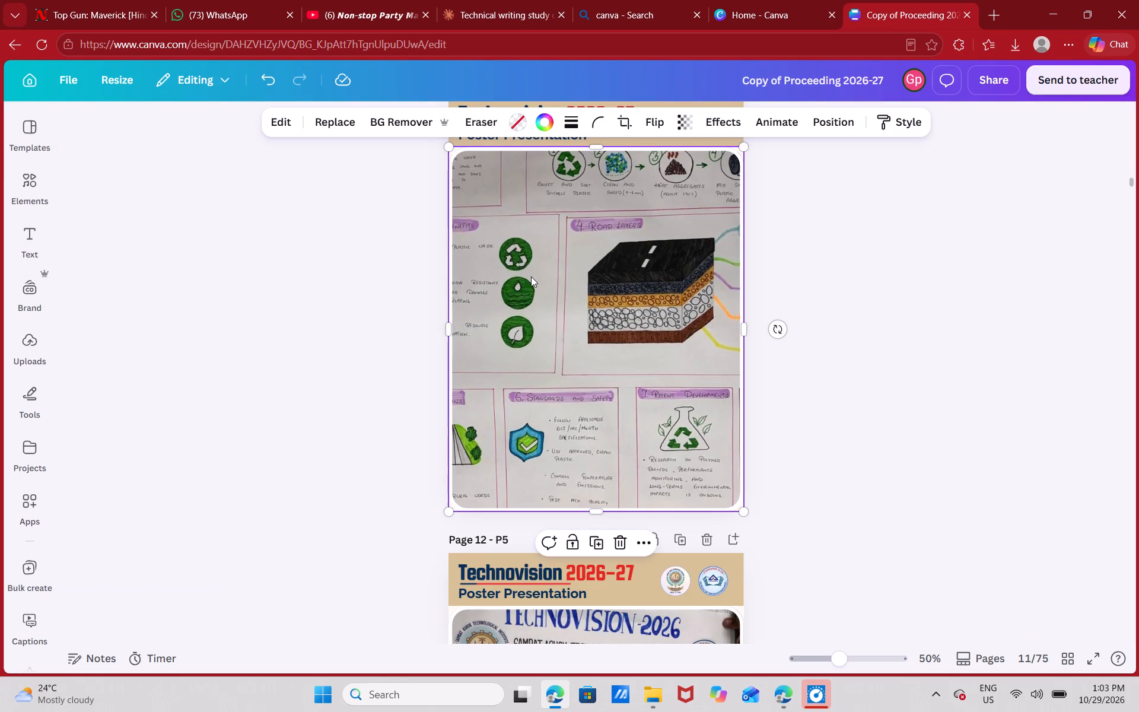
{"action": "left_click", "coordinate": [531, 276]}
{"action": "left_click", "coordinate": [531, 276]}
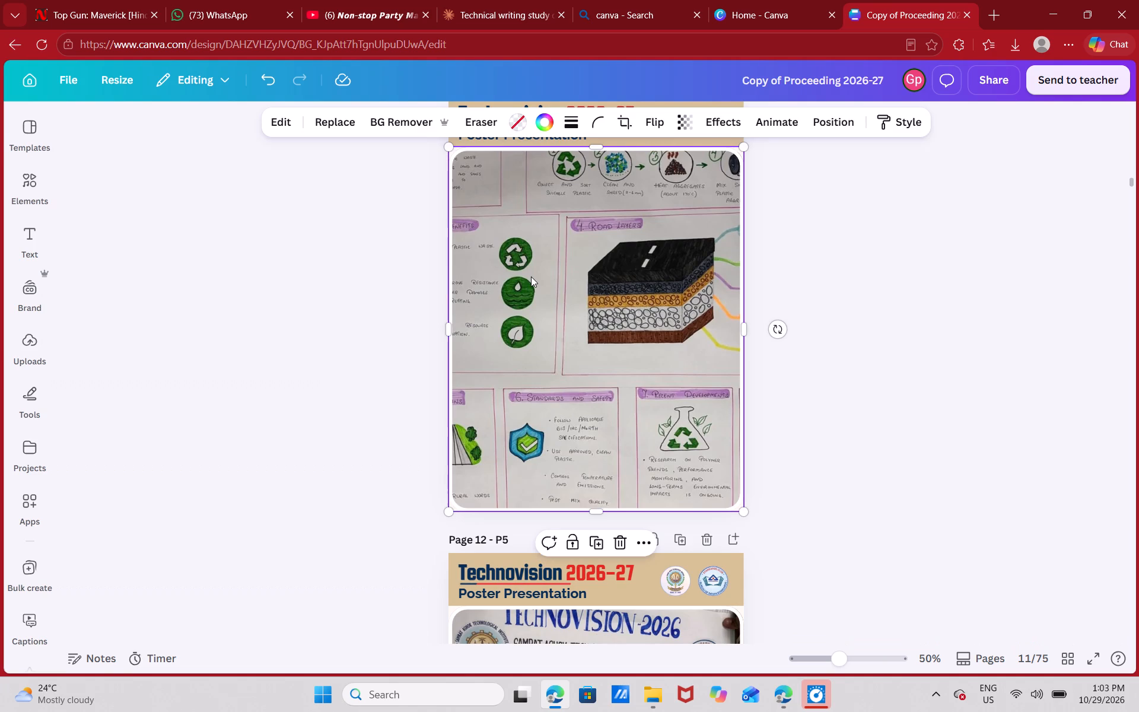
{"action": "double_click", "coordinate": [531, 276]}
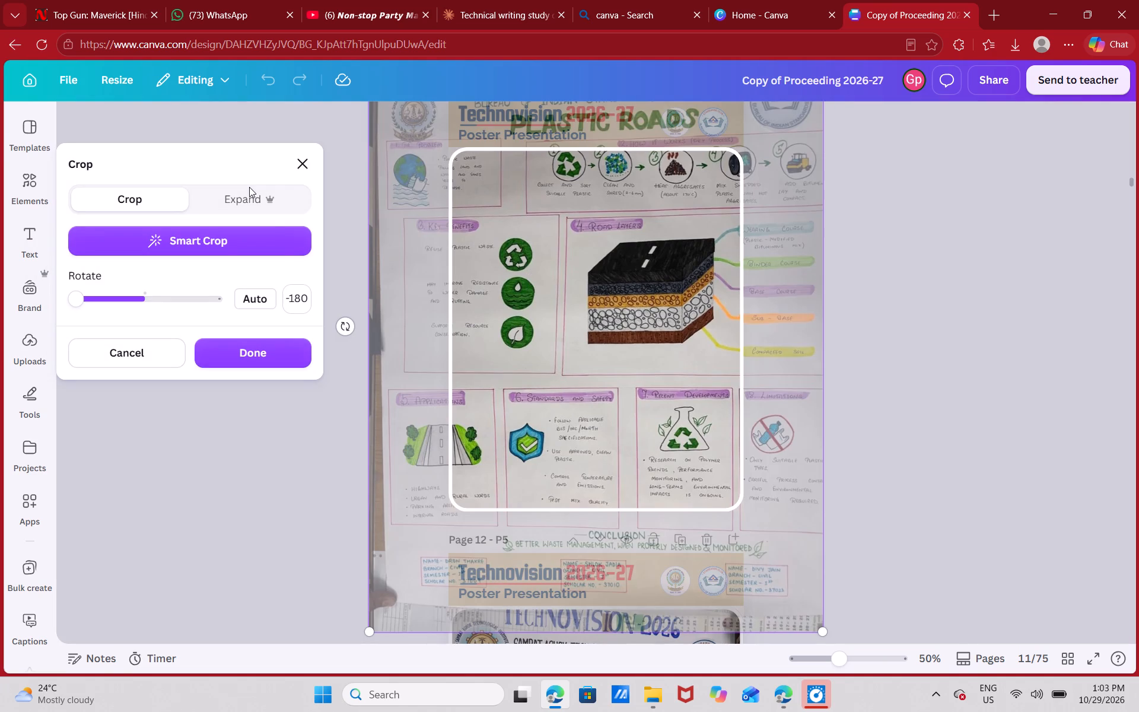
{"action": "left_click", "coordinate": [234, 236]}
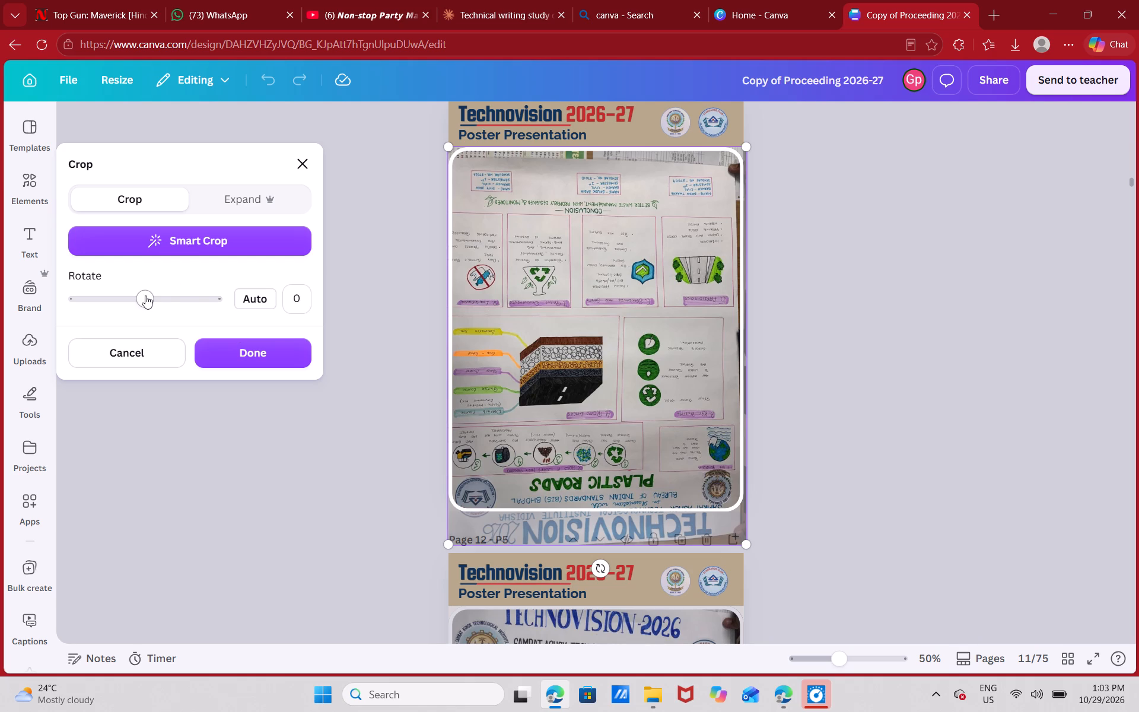
Set the crop rotation of the Plastic Roads poster image on page 11 to 180 degrees.
{"action": "left_click_drag", "start_coordinate": [145, 295], "coordinate": [230, 304]}
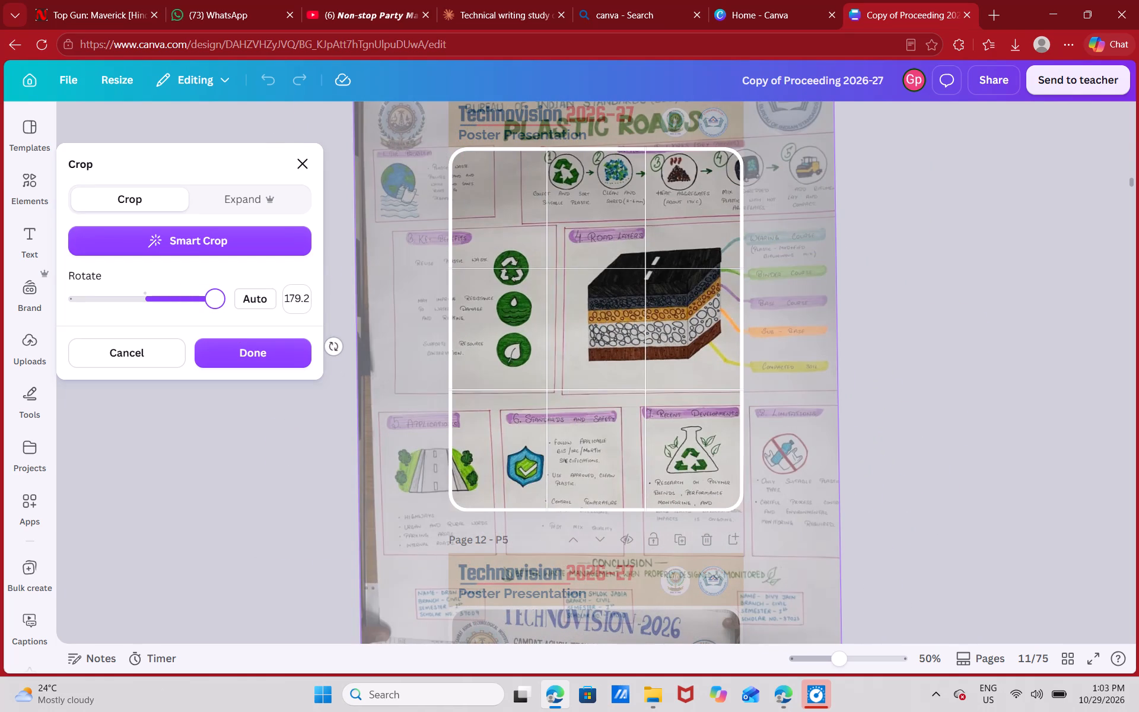
{"action": "left_click_drag", "start_coordinate": [230, 304], "coordinate": [231, 304]}
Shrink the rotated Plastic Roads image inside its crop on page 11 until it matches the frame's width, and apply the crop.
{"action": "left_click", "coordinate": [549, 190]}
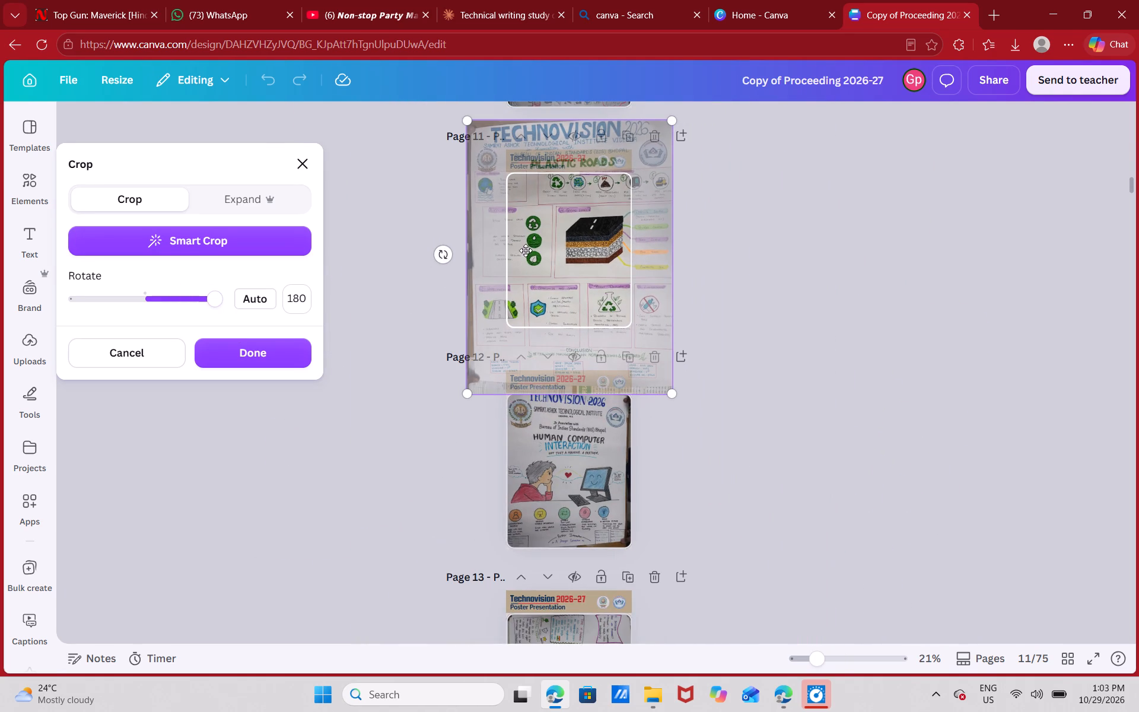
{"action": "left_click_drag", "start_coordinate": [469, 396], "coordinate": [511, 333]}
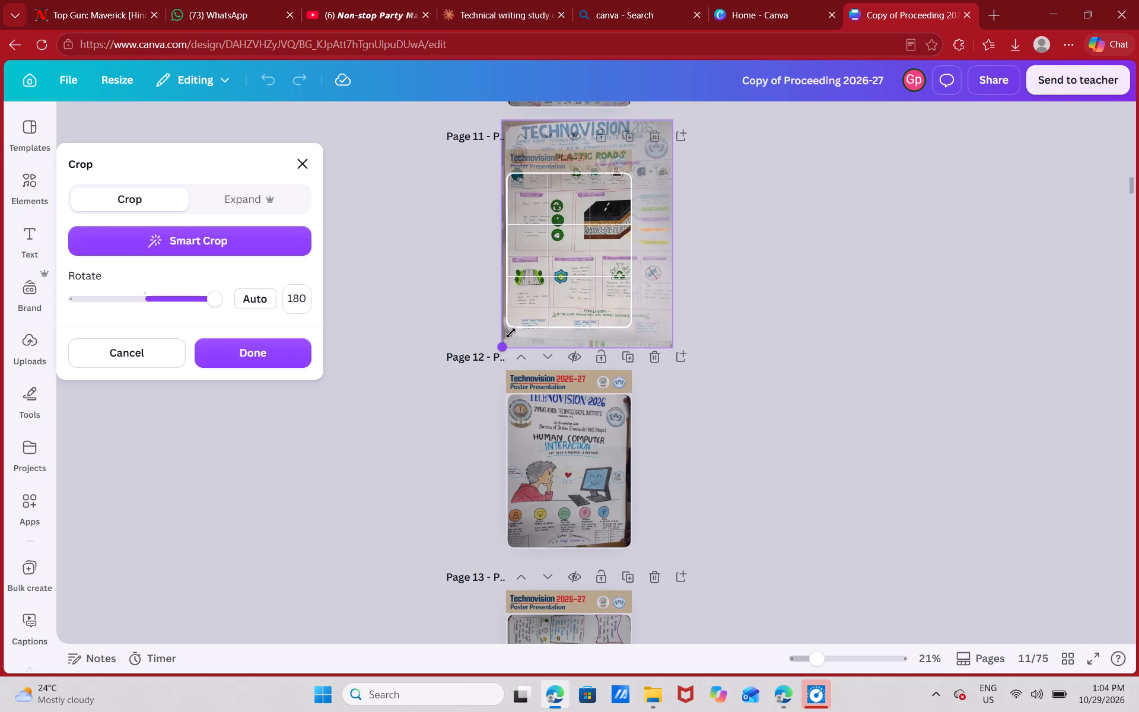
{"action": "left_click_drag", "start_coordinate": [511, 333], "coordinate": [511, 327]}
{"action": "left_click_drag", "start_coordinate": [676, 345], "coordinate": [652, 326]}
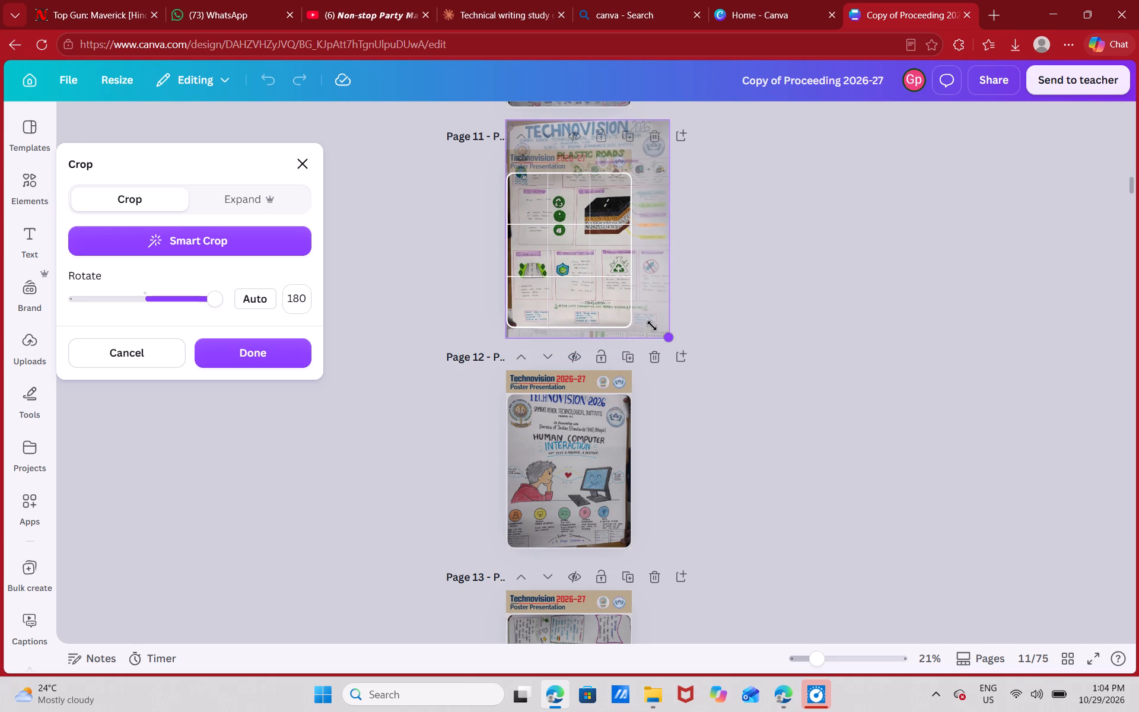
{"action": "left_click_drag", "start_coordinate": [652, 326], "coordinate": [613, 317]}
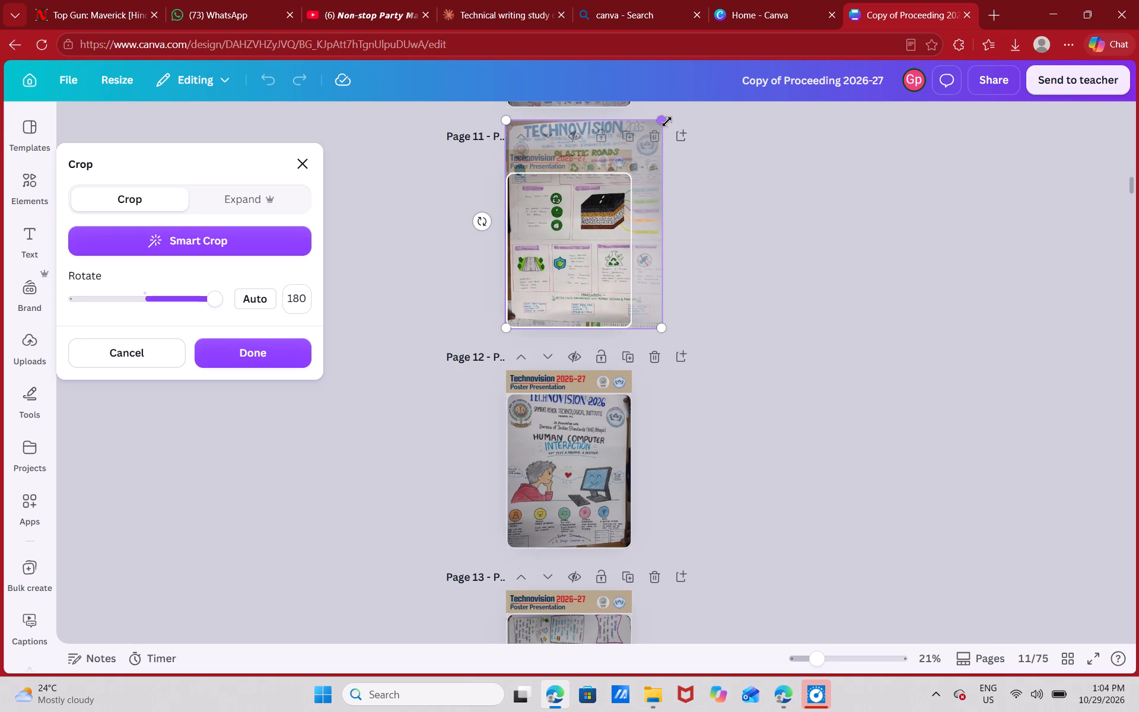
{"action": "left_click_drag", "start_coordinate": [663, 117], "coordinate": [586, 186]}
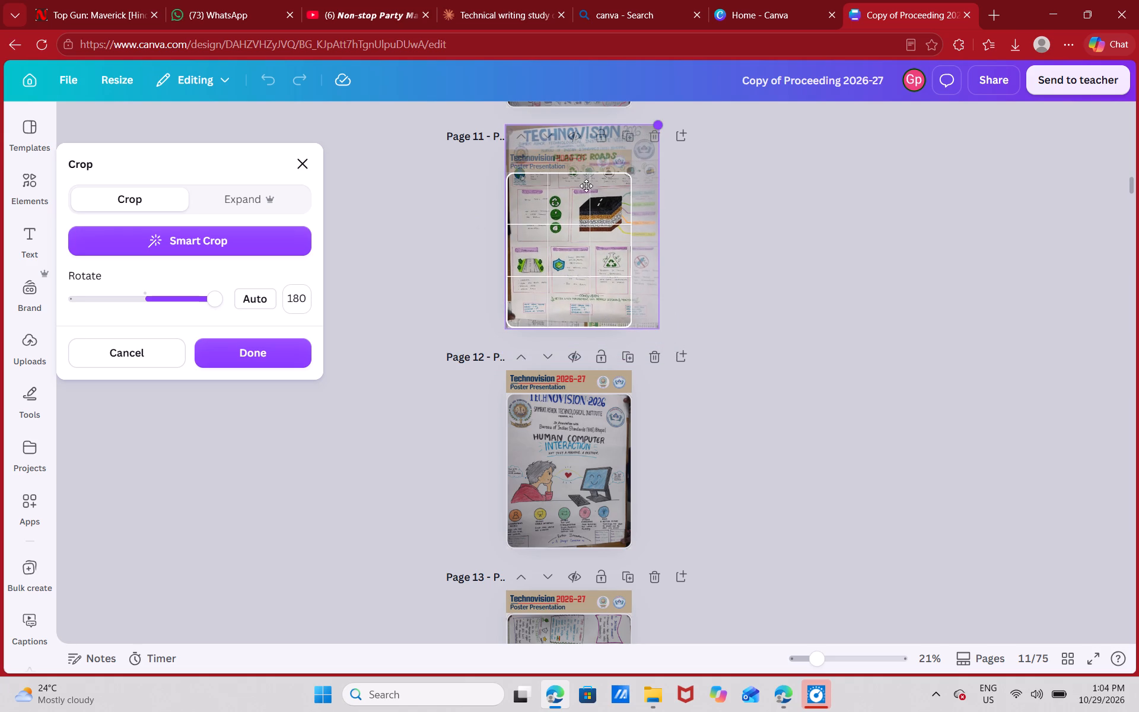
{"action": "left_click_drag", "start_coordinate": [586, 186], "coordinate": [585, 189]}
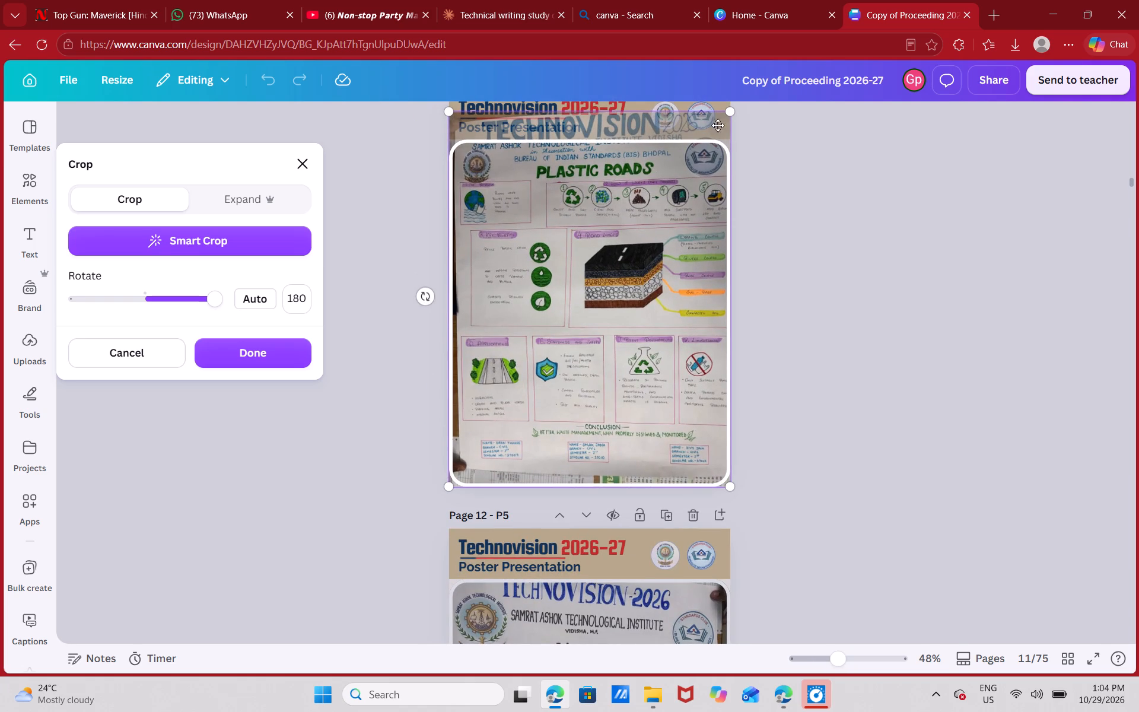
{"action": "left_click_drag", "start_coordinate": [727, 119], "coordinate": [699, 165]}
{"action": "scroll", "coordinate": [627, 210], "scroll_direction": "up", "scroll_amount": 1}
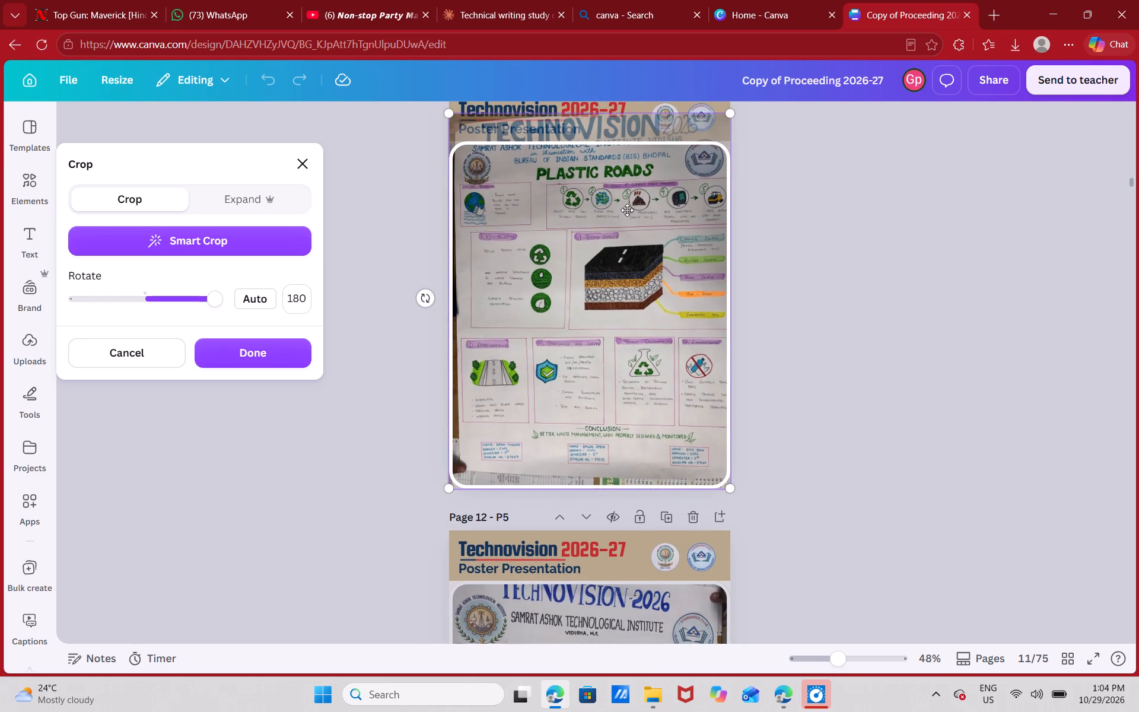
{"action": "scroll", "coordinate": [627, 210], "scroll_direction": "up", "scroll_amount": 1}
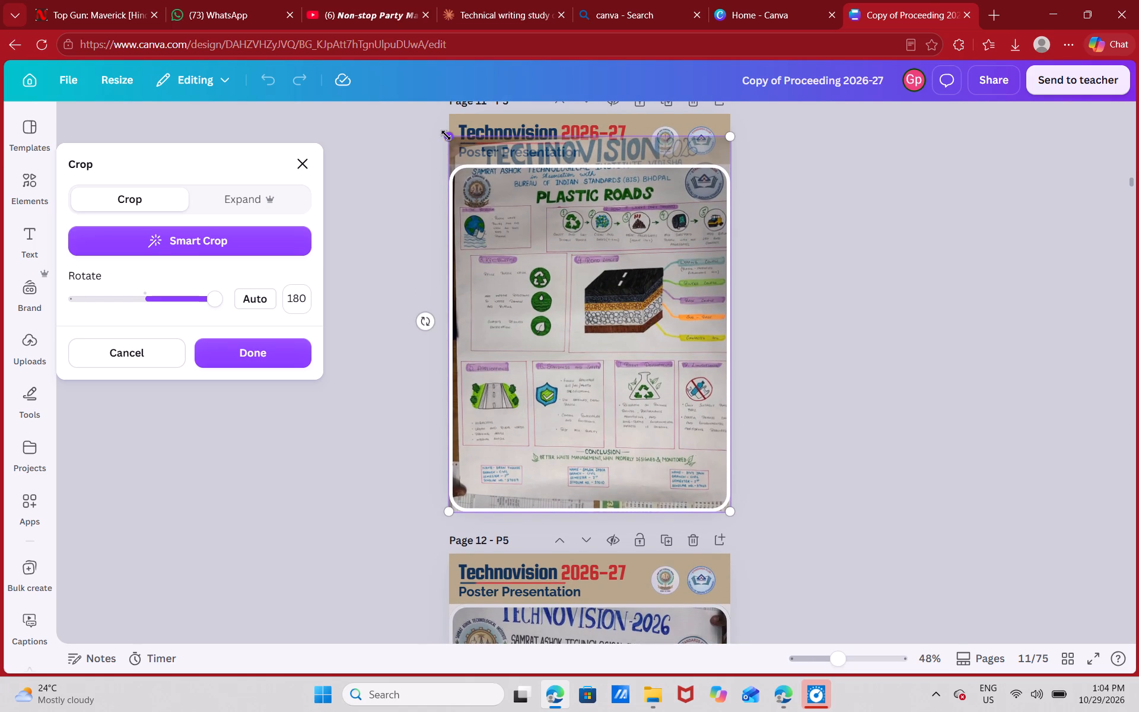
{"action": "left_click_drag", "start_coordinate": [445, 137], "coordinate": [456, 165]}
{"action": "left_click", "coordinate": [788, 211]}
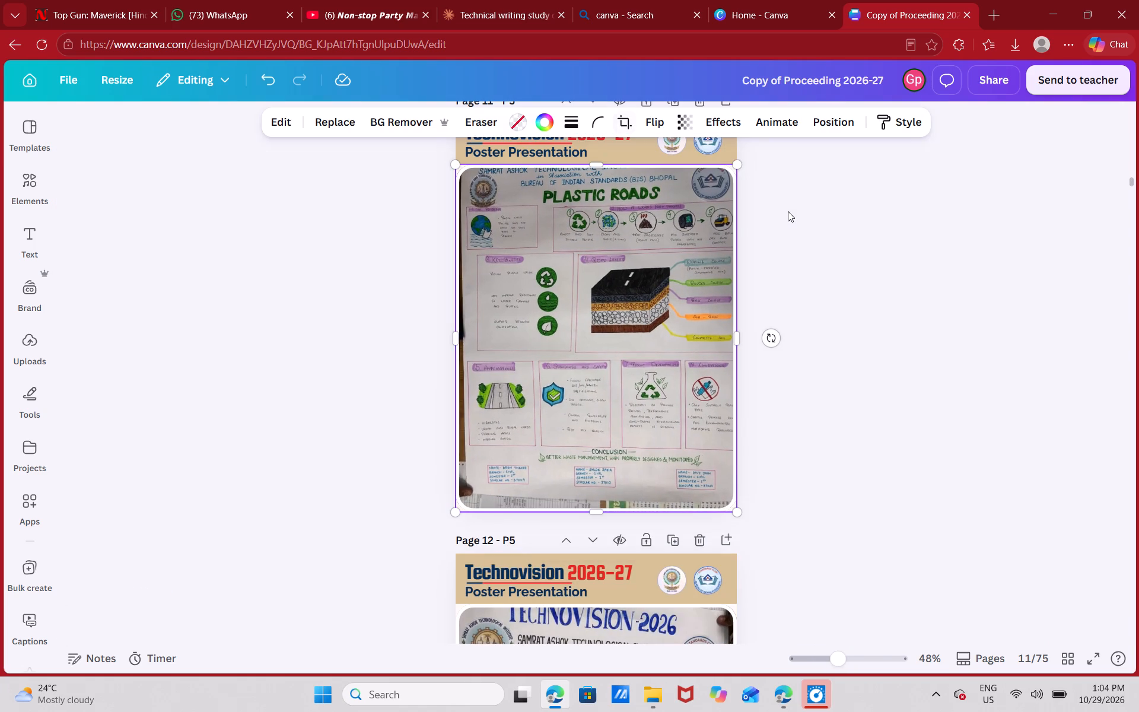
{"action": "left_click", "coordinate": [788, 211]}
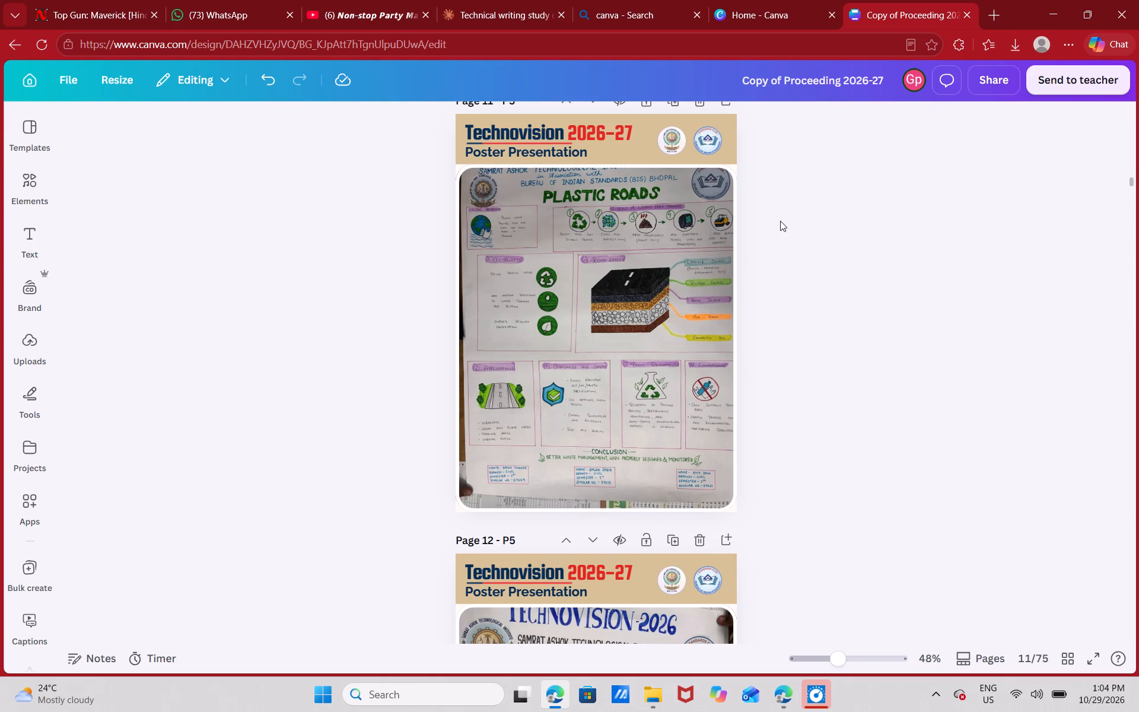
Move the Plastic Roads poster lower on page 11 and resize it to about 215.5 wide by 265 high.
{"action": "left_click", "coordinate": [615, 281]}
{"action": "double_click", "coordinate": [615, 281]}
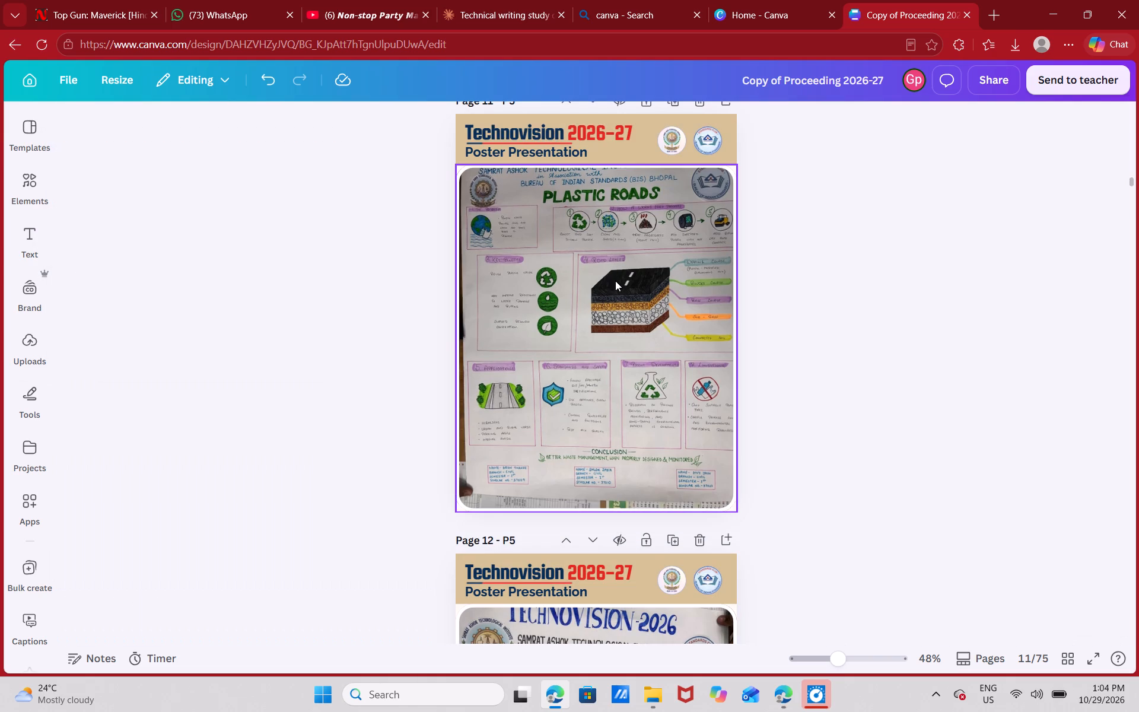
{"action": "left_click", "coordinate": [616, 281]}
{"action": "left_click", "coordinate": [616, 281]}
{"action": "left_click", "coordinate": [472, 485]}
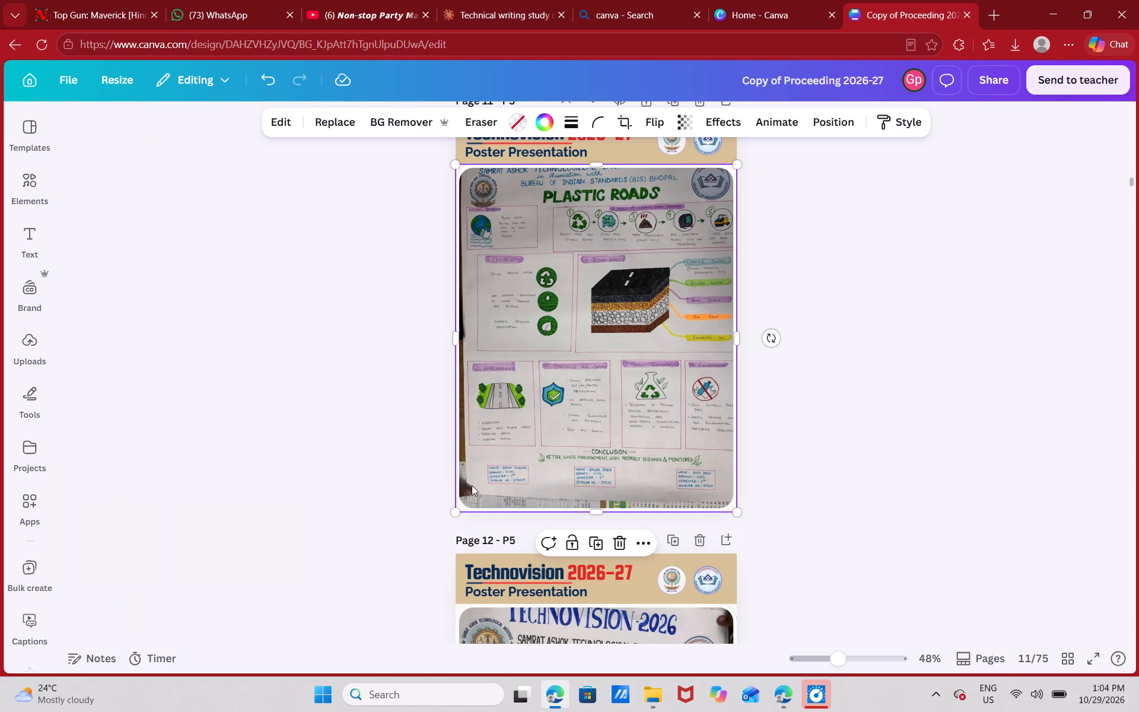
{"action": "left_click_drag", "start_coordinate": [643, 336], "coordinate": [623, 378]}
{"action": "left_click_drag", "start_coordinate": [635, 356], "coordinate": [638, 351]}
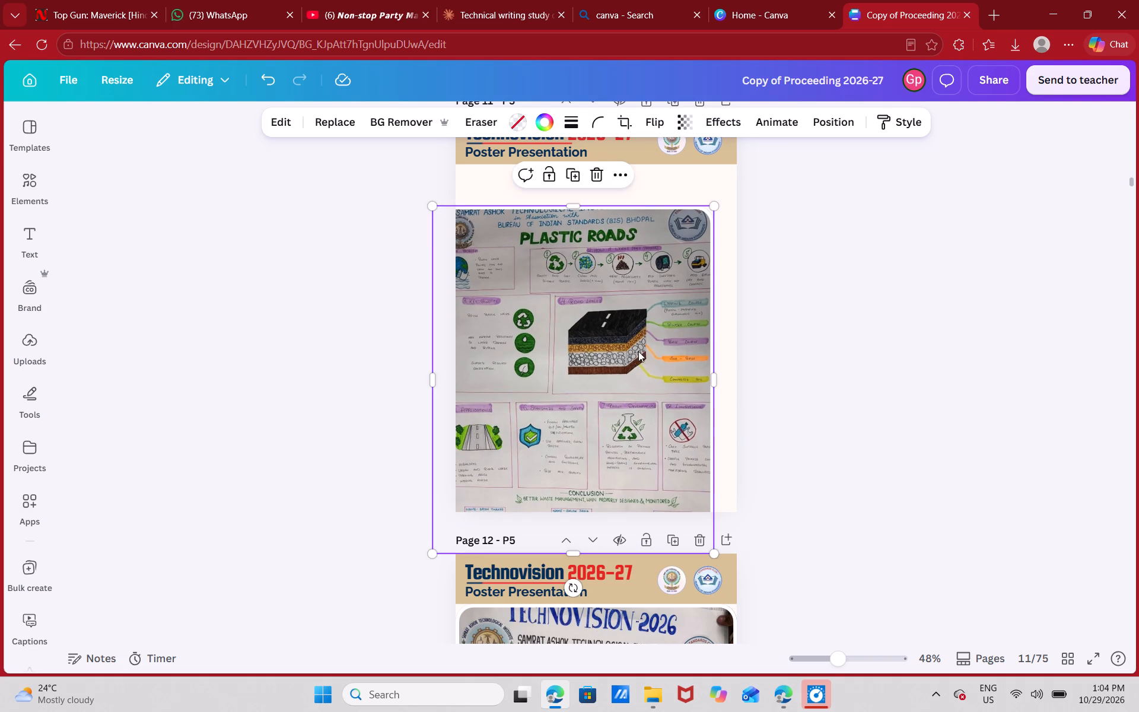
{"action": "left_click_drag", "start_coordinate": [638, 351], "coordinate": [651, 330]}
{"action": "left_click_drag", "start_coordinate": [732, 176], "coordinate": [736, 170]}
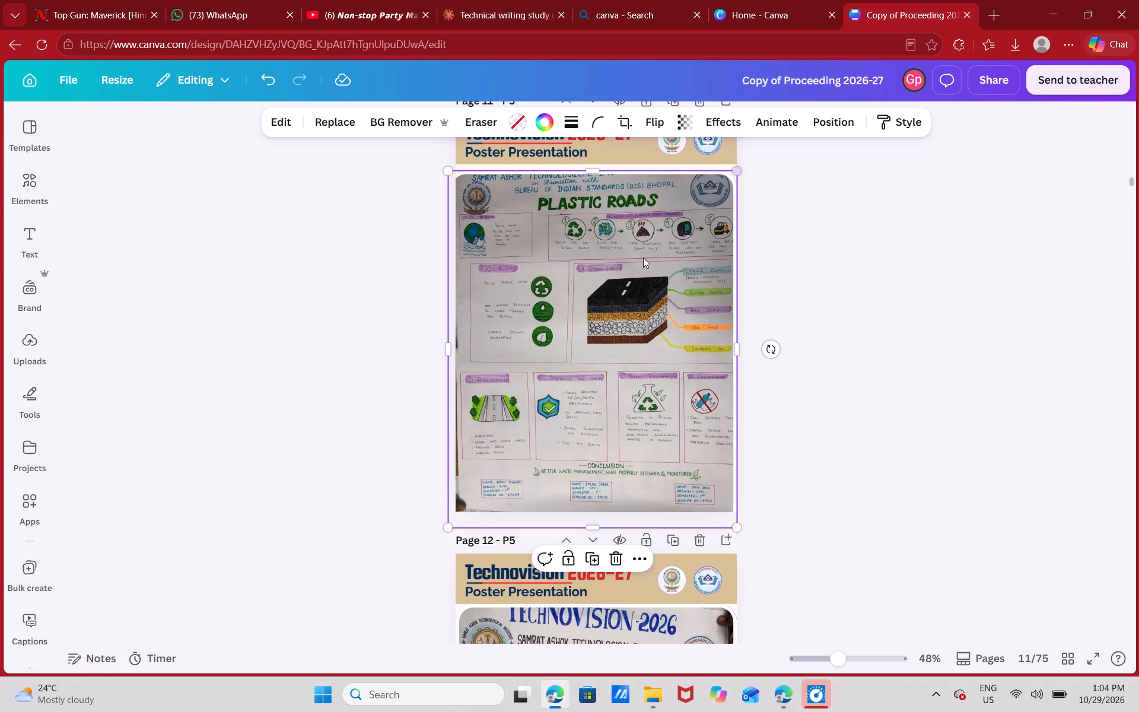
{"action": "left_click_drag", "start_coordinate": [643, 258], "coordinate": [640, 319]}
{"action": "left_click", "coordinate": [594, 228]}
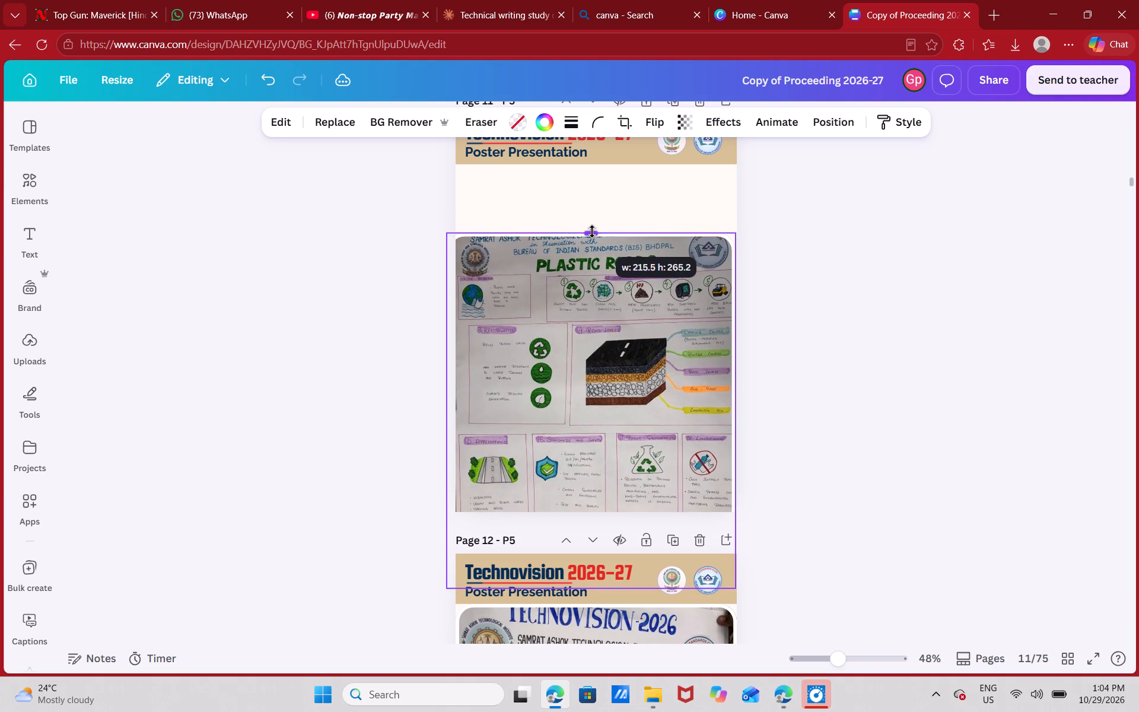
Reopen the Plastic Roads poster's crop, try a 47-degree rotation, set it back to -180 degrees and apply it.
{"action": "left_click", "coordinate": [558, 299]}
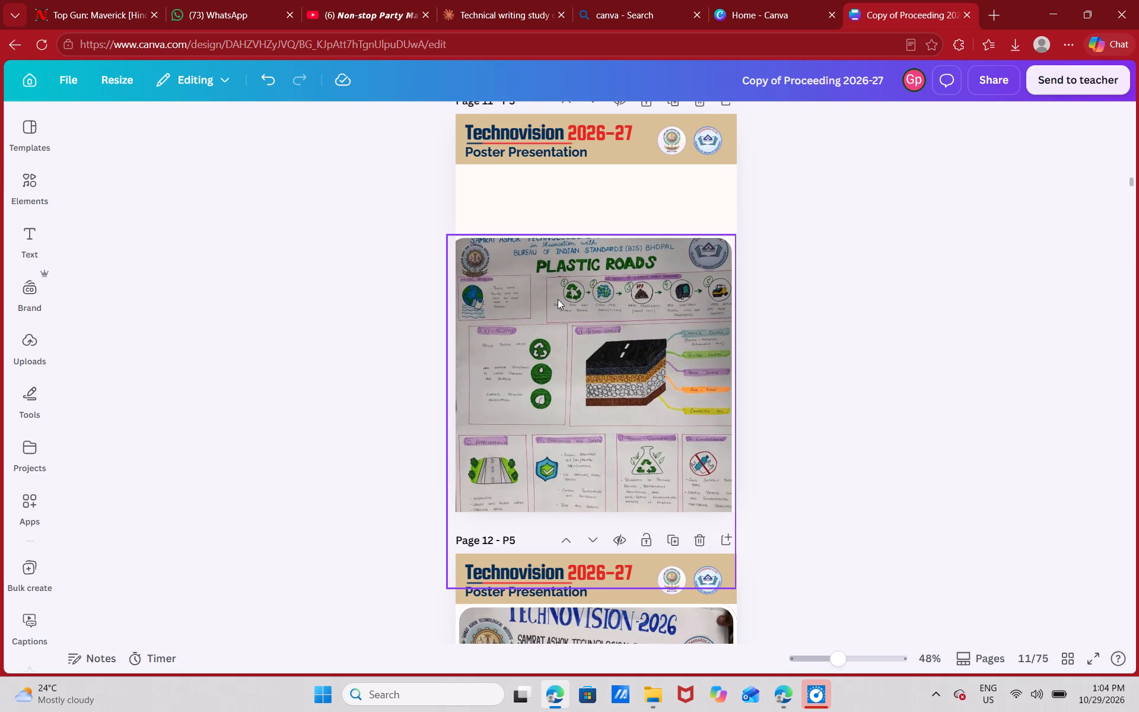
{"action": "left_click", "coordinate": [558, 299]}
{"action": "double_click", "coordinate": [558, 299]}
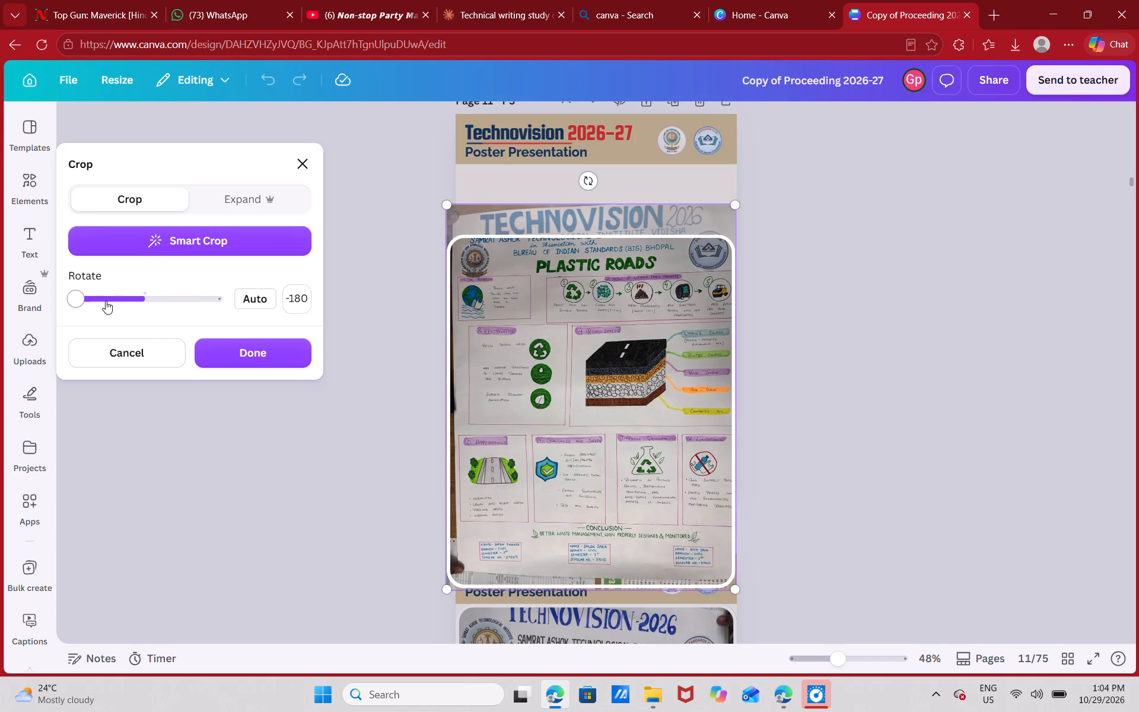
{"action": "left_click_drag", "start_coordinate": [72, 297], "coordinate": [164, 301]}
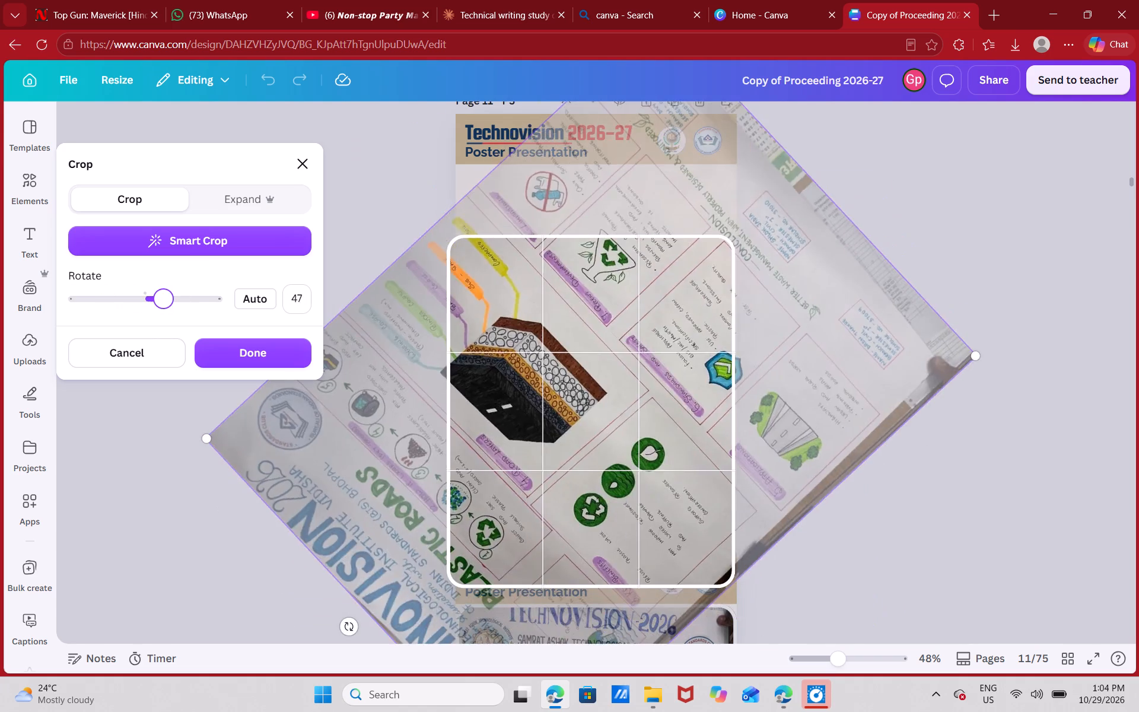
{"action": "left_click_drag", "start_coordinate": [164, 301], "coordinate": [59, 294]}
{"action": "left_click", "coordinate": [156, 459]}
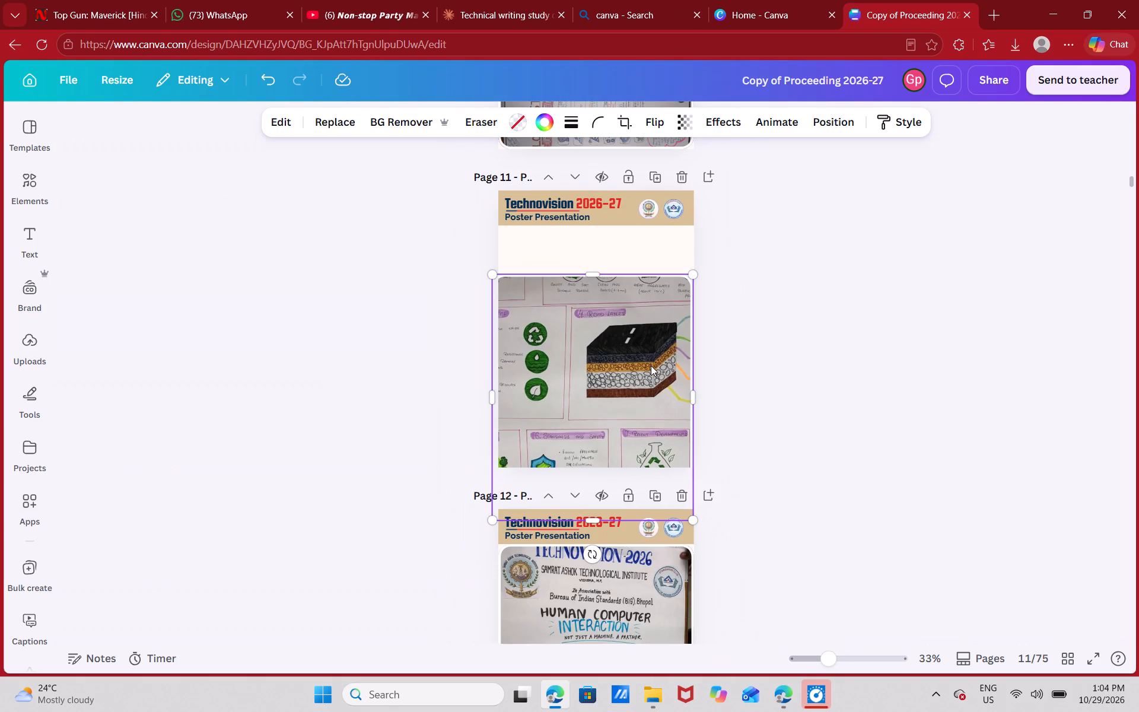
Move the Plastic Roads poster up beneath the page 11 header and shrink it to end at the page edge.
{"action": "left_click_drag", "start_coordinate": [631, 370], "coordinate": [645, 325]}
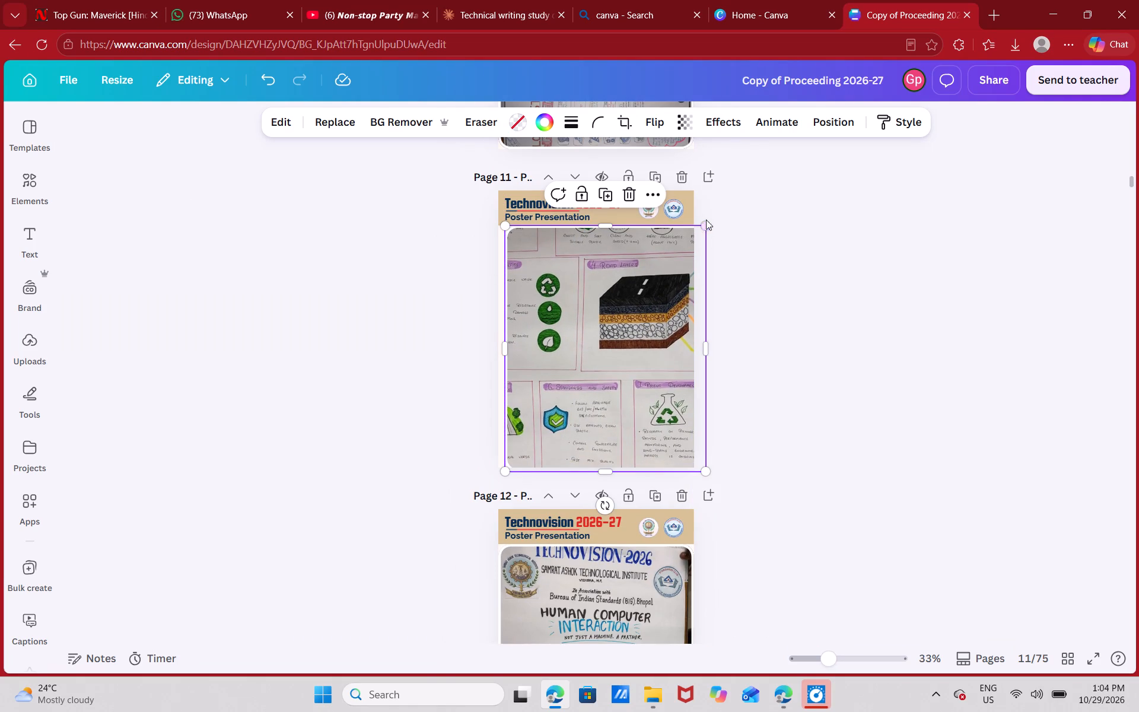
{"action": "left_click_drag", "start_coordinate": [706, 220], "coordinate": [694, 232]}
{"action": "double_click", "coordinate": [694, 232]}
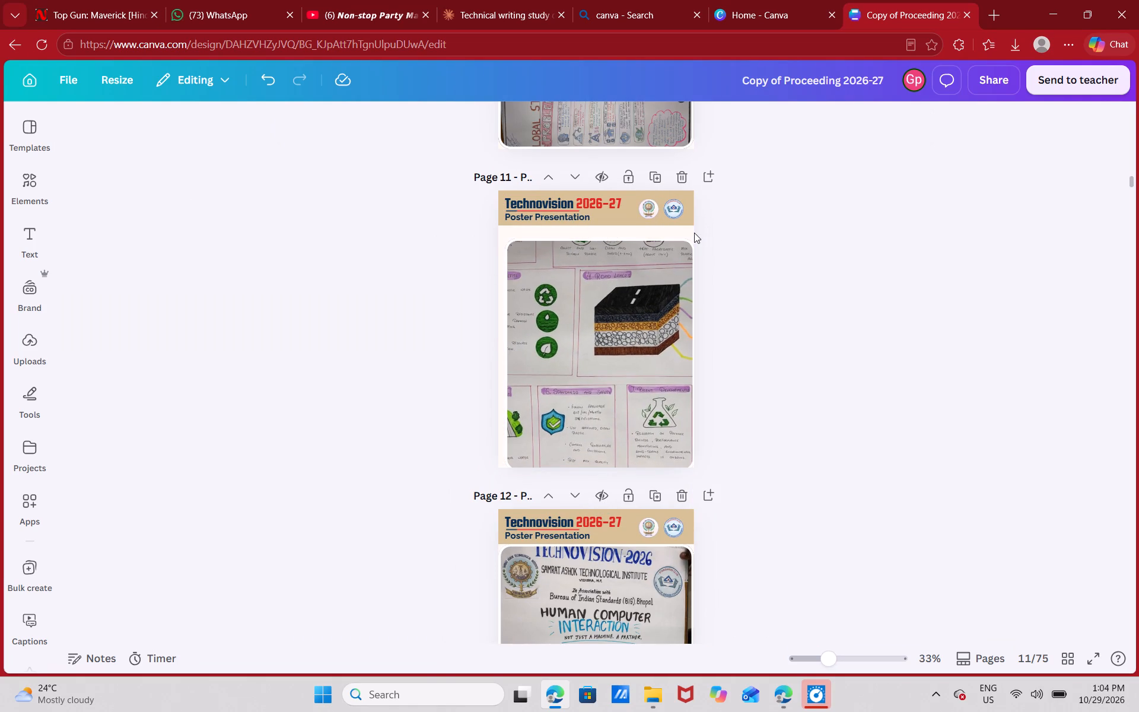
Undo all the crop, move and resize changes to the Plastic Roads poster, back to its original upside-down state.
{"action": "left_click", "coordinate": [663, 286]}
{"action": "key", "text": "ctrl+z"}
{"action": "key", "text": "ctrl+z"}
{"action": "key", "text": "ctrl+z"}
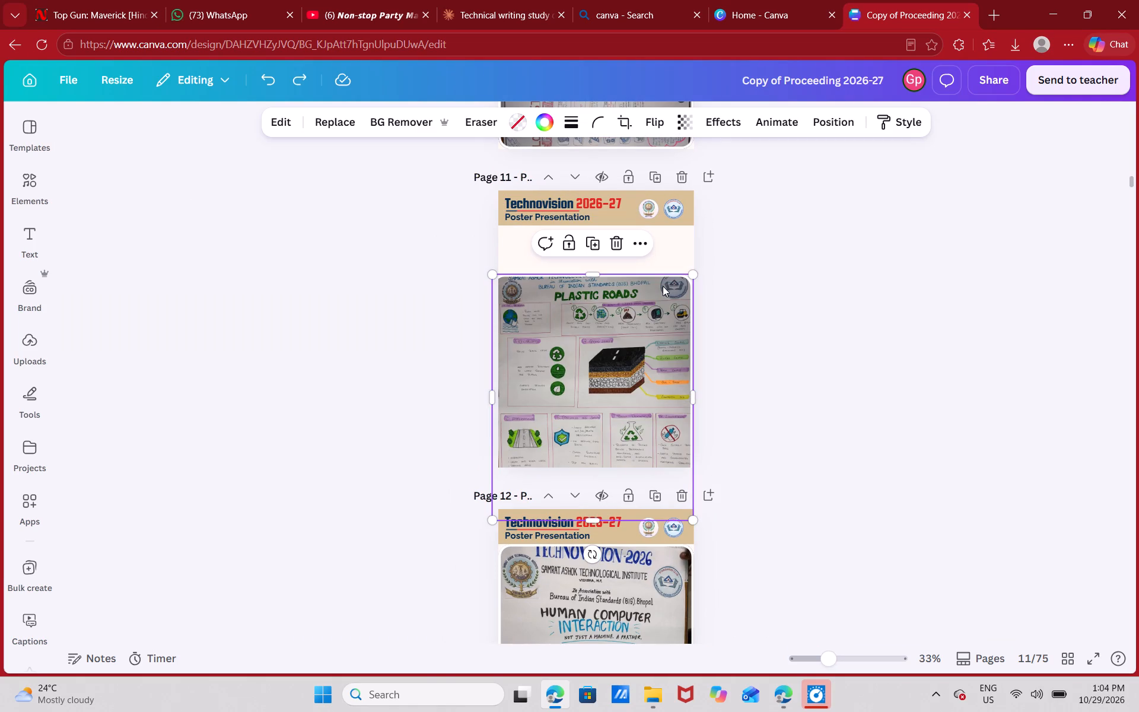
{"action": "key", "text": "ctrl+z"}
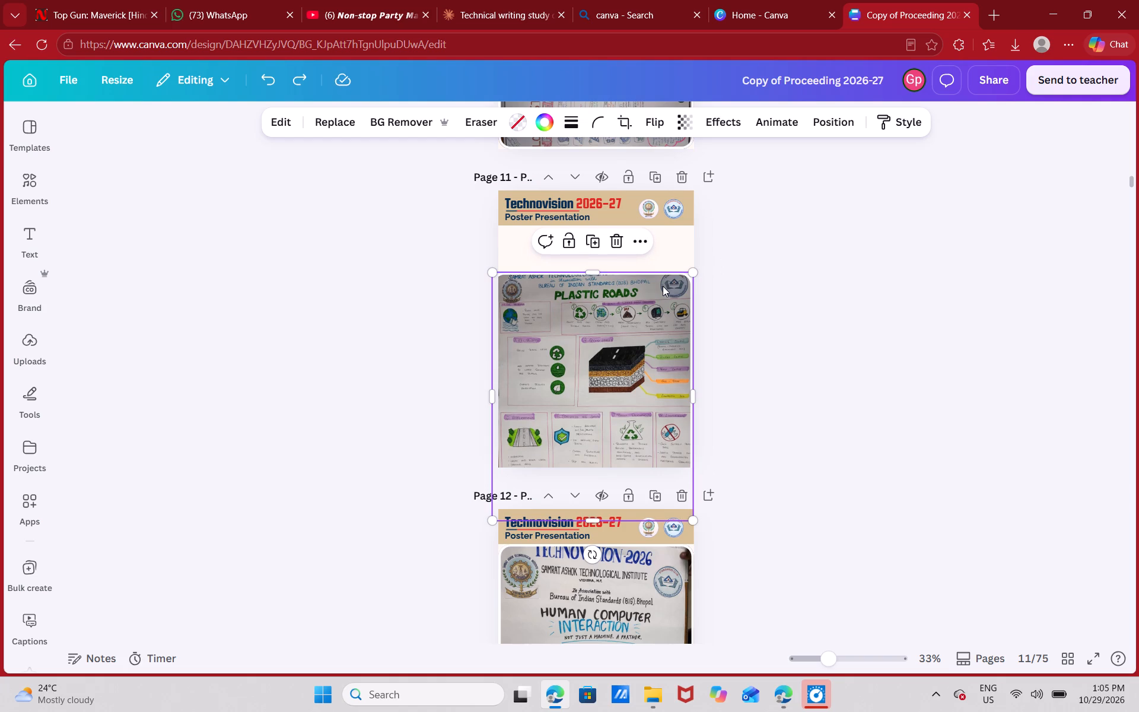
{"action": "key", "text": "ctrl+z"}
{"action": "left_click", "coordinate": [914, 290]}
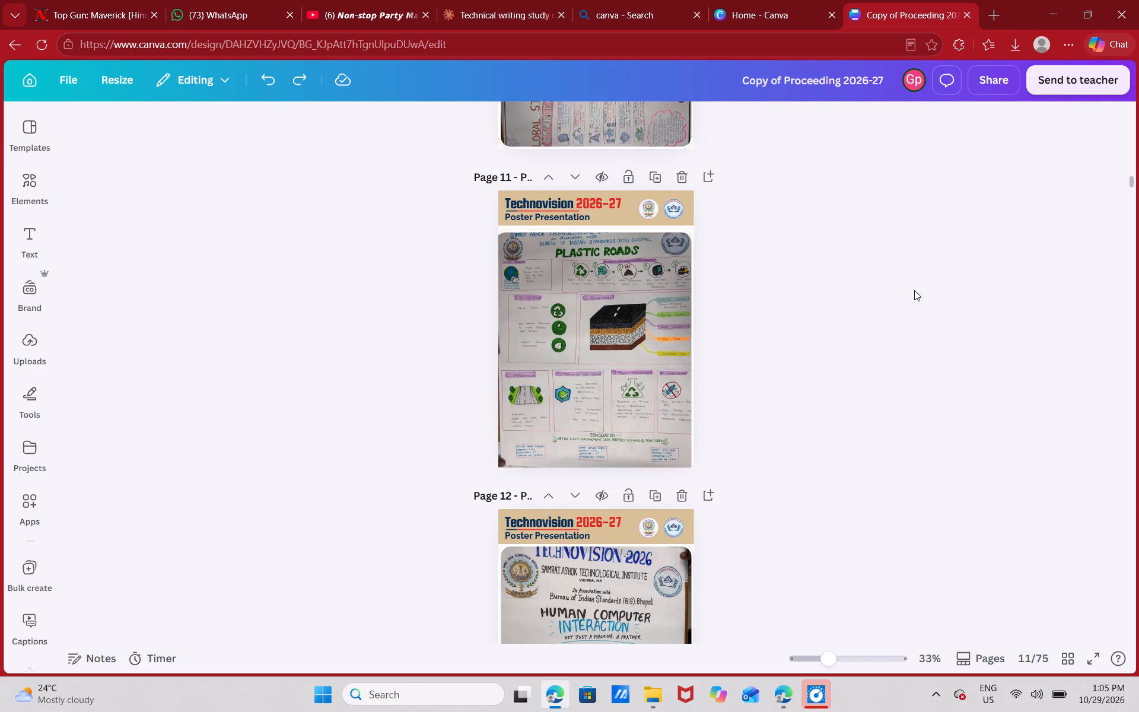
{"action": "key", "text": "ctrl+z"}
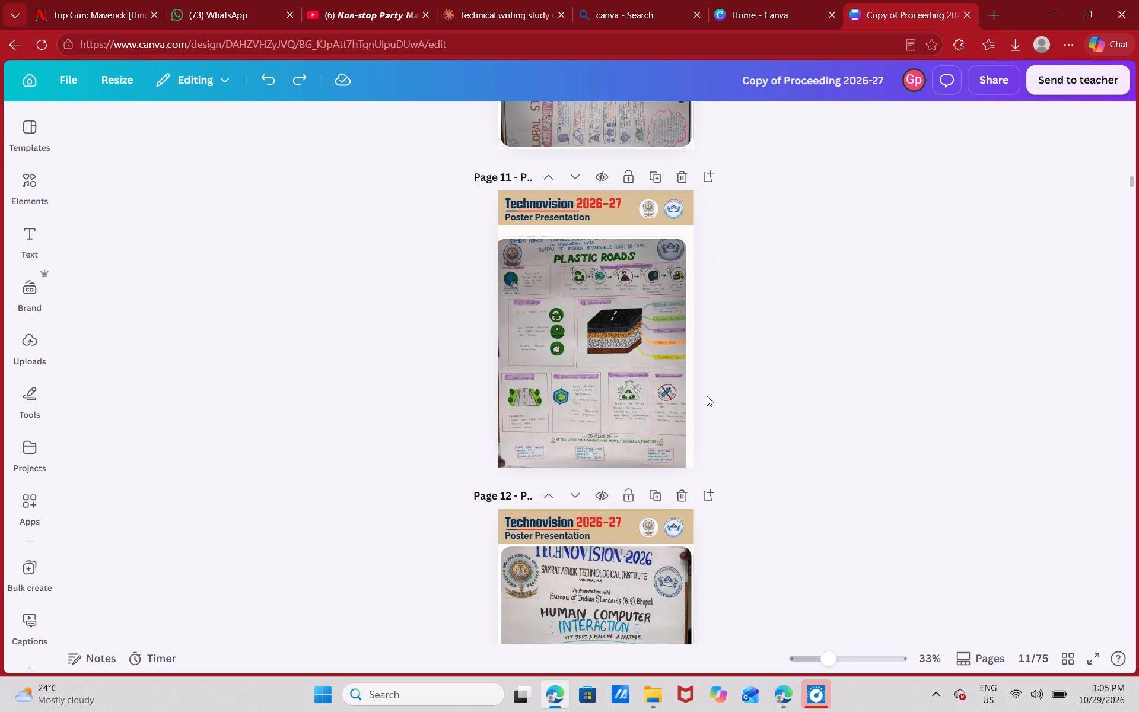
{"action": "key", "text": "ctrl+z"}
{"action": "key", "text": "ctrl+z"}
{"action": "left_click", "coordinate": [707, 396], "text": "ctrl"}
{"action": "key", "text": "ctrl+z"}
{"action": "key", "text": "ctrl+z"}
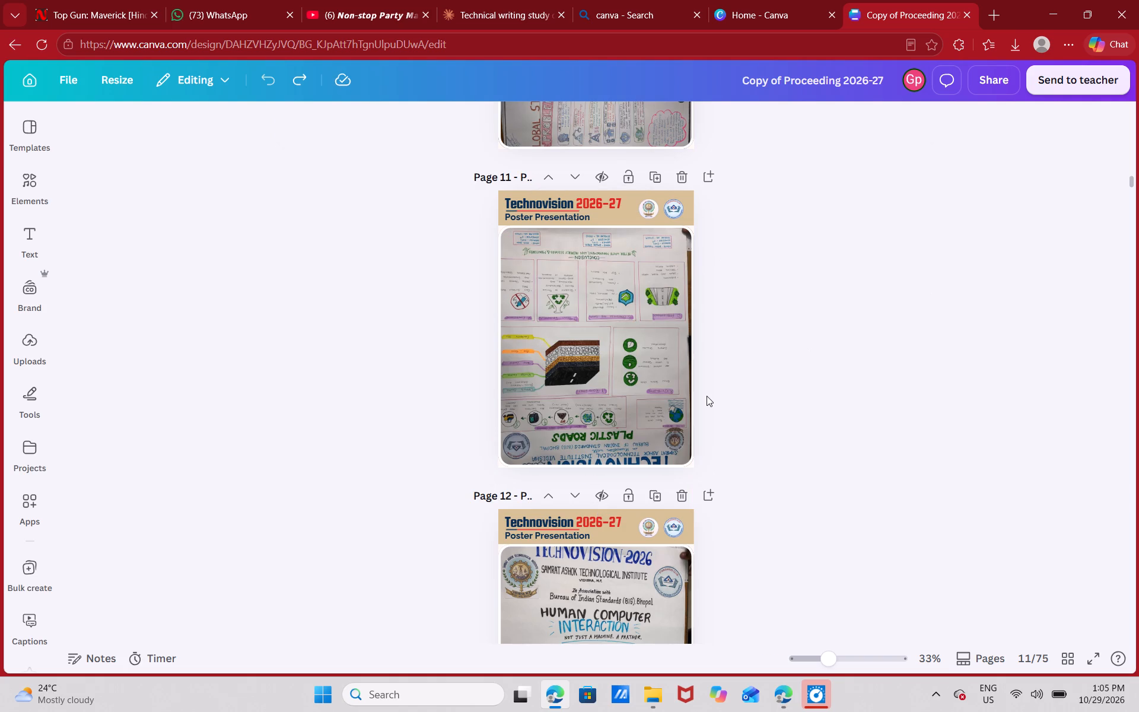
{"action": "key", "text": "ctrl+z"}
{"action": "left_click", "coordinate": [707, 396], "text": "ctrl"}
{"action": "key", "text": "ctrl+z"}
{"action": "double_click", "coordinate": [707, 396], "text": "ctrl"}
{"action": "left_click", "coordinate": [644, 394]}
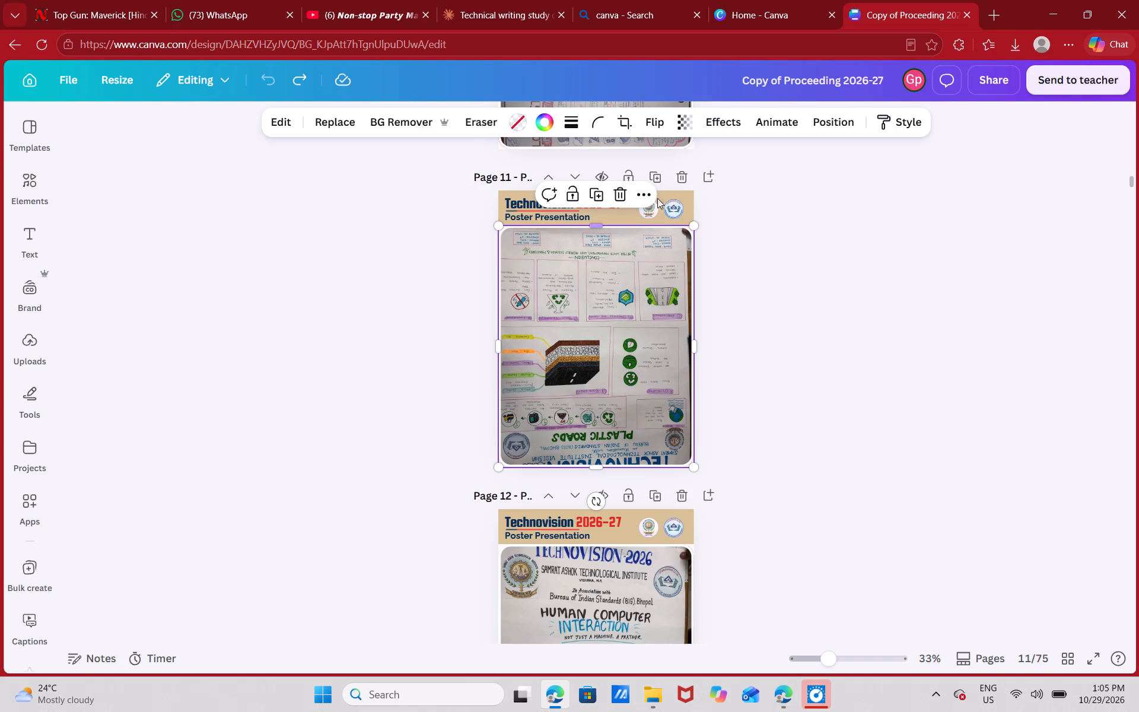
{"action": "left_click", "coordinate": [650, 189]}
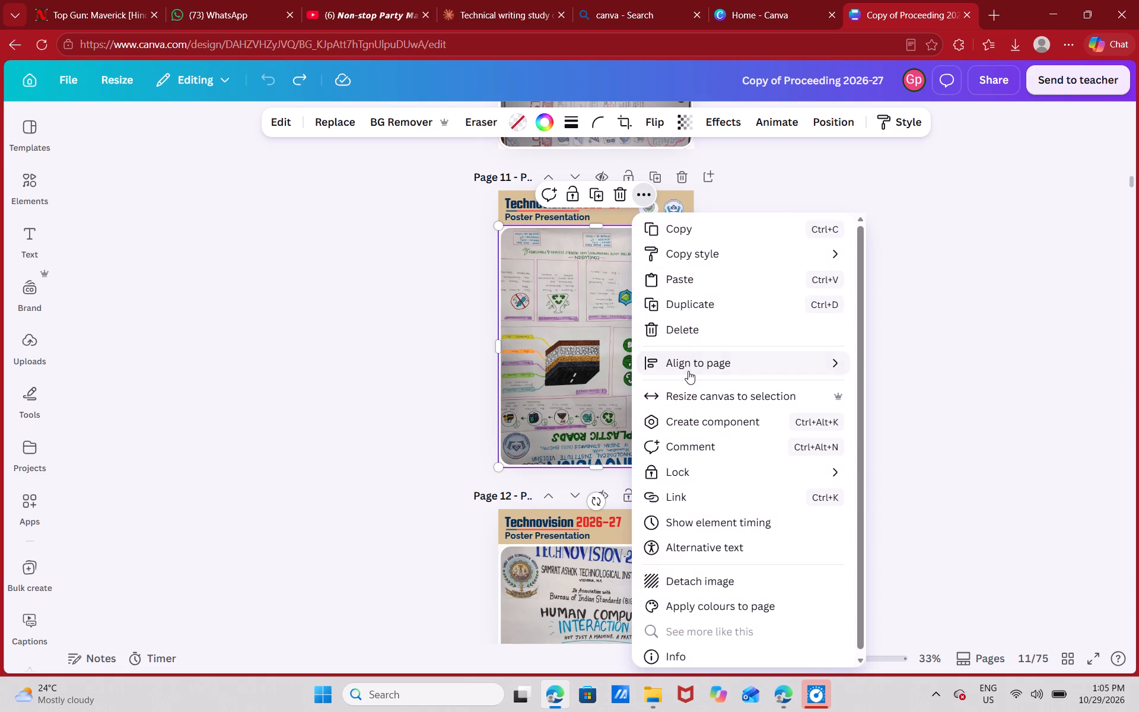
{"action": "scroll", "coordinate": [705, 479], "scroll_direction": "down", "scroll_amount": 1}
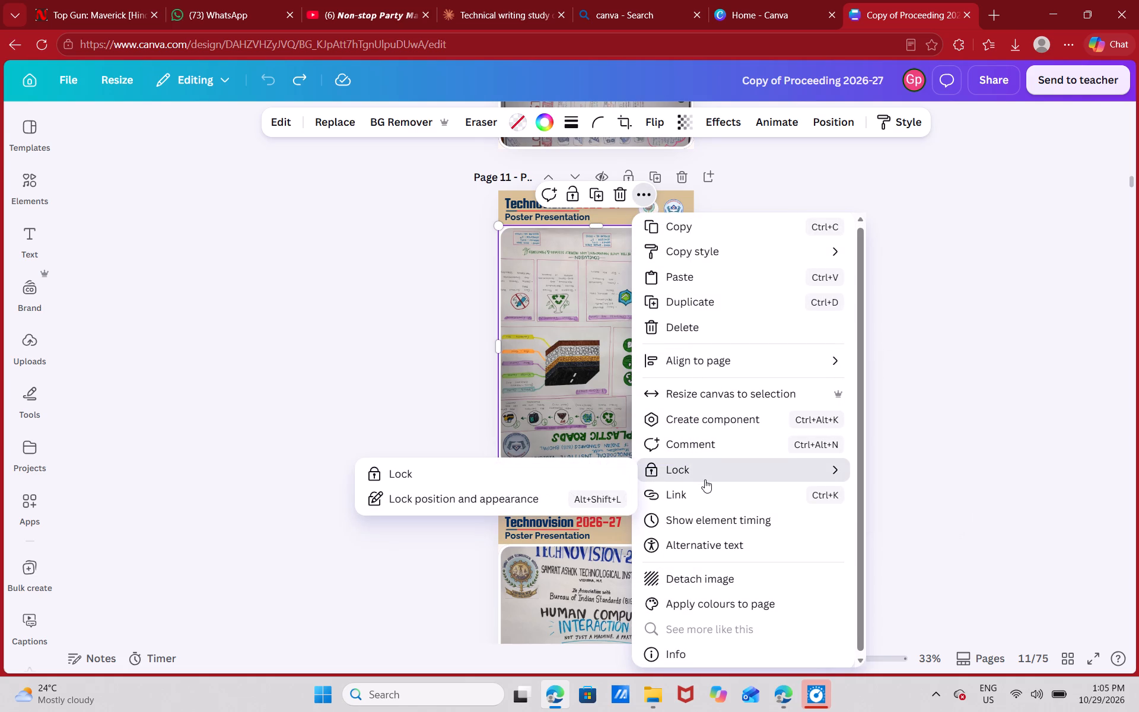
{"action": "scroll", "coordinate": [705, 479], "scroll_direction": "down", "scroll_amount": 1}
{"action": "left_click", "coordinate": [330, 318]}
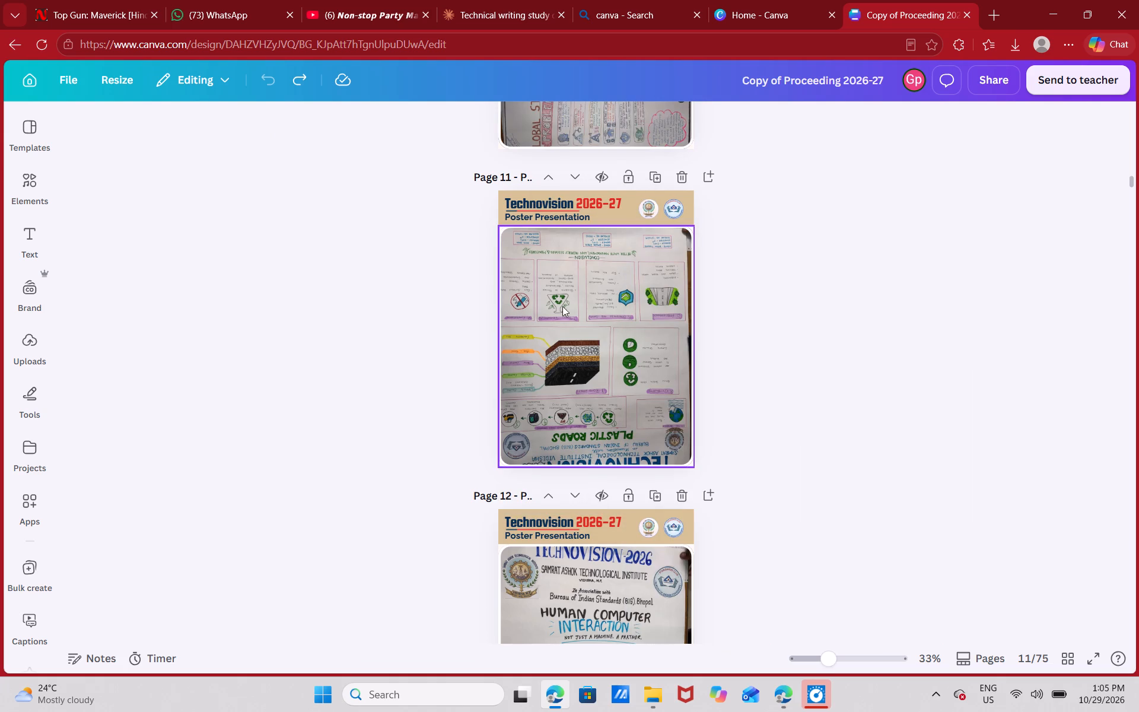
Open the crop of the upside-down Plastic Roads poster on page 11 and set its rotation to 180 degrees.
{"action": "left_click", "coordinate": [577, 309]}
{"action": "double_click", "coordinate": [577, 309]}
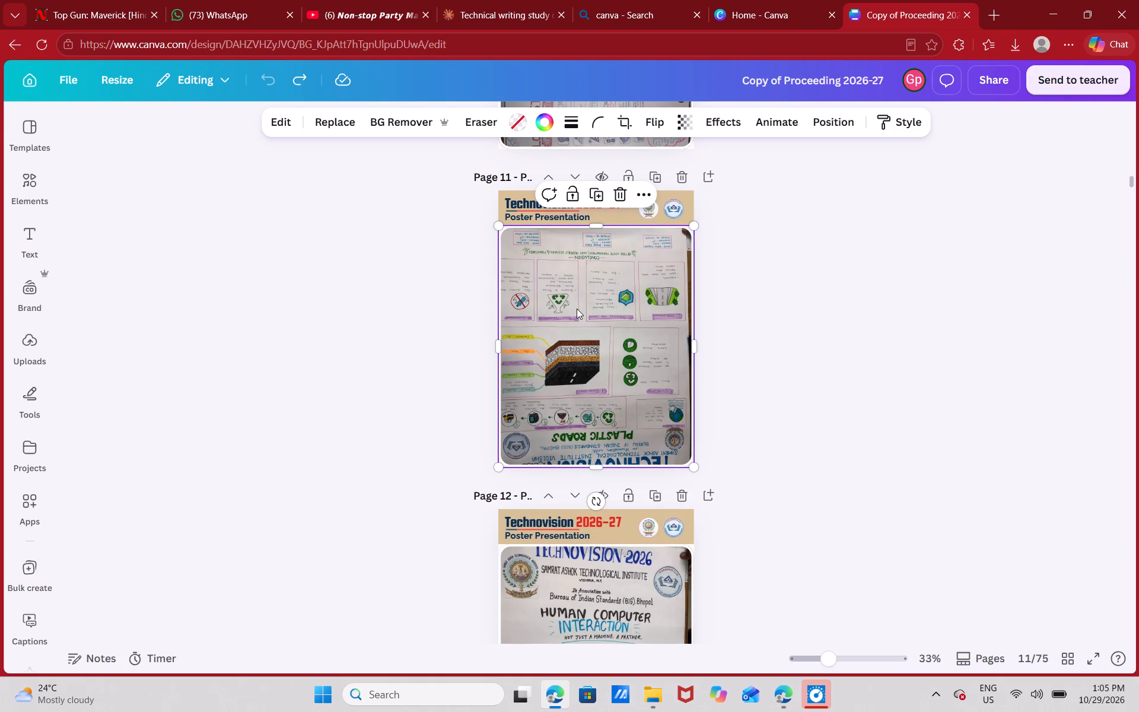
{"action": "left_click_drag", "start_coordinate": [143, 296], "coordinate": [262, 312]}
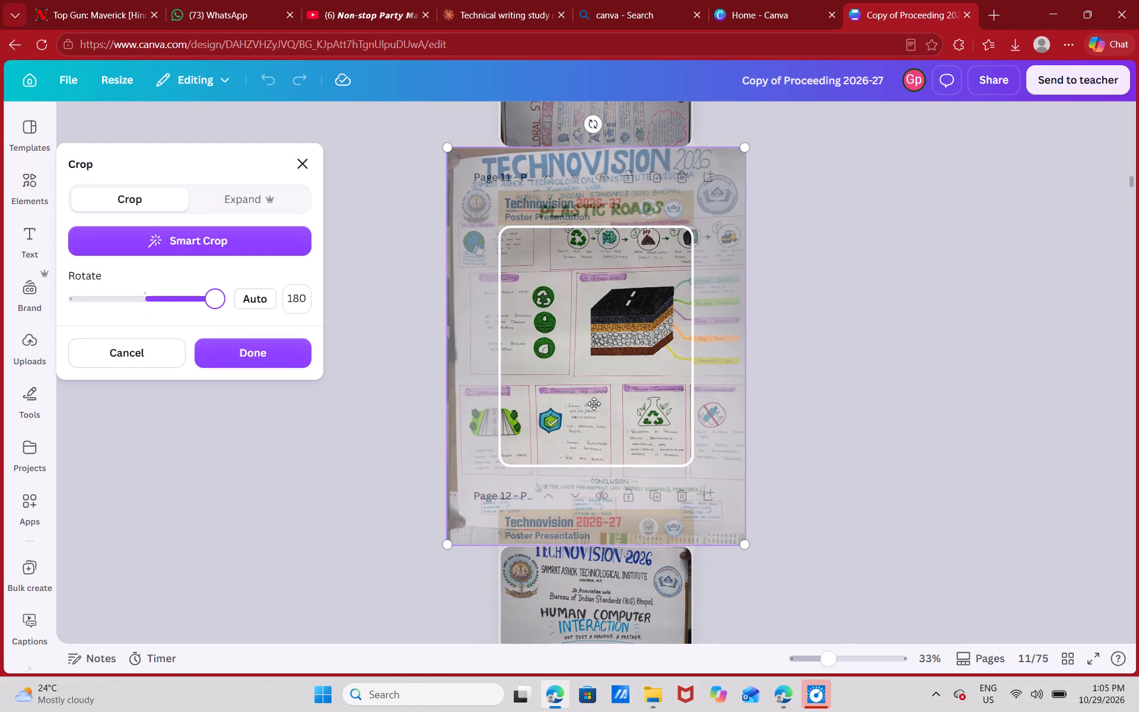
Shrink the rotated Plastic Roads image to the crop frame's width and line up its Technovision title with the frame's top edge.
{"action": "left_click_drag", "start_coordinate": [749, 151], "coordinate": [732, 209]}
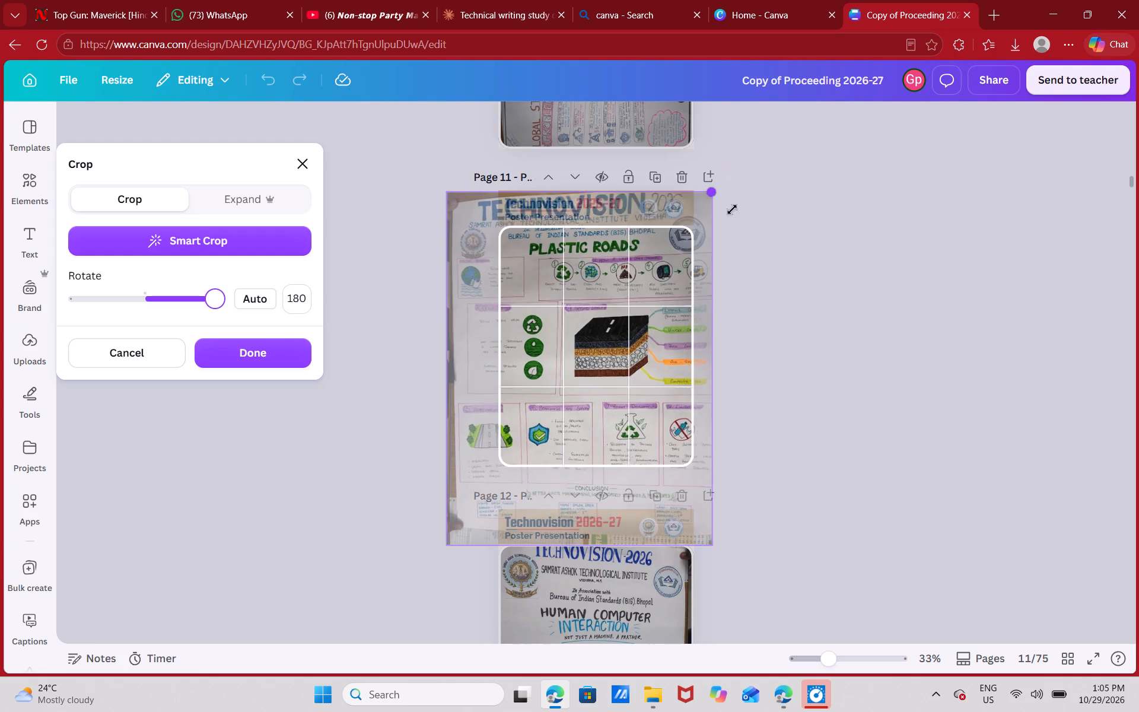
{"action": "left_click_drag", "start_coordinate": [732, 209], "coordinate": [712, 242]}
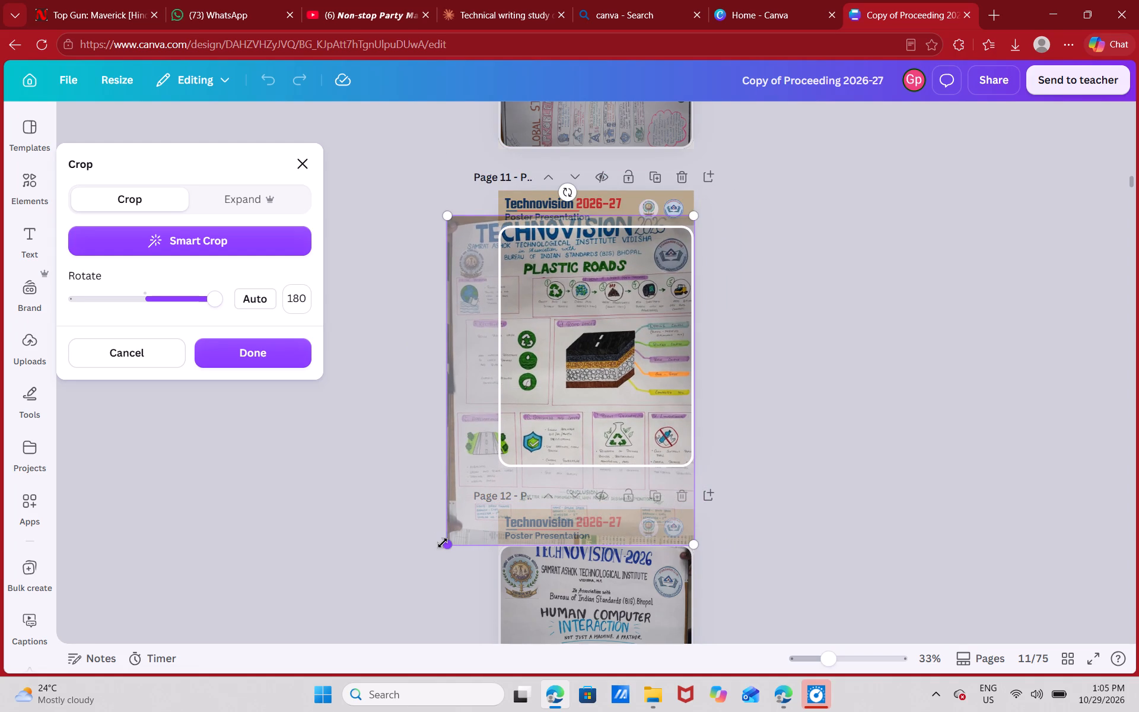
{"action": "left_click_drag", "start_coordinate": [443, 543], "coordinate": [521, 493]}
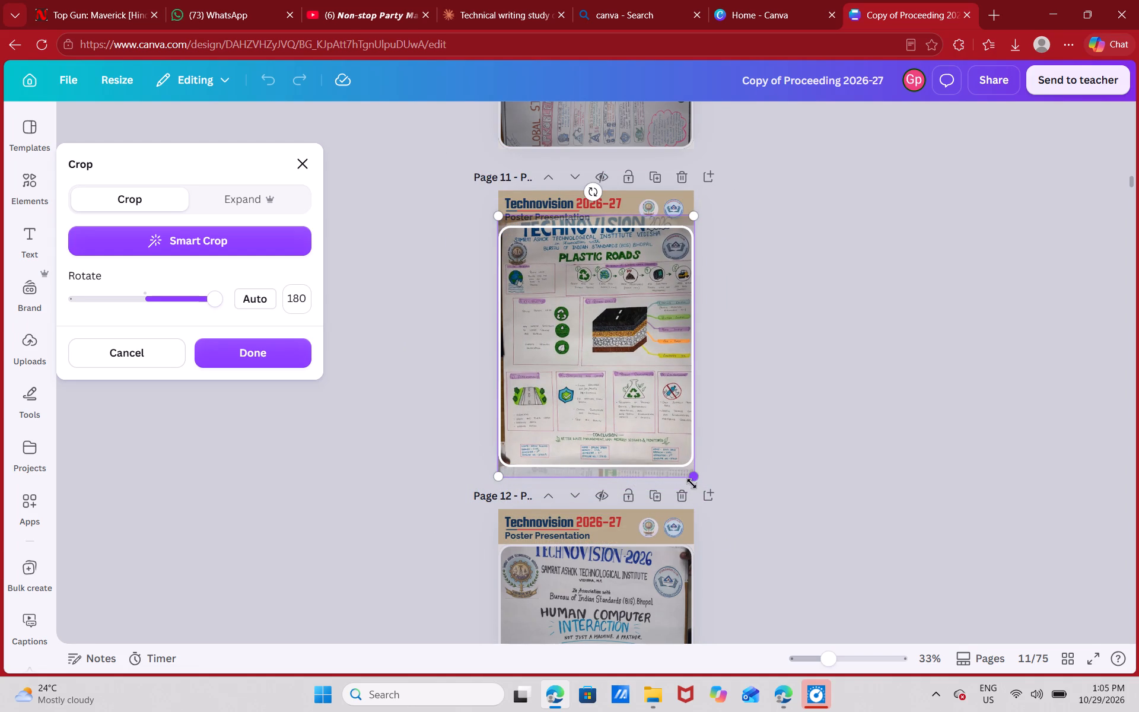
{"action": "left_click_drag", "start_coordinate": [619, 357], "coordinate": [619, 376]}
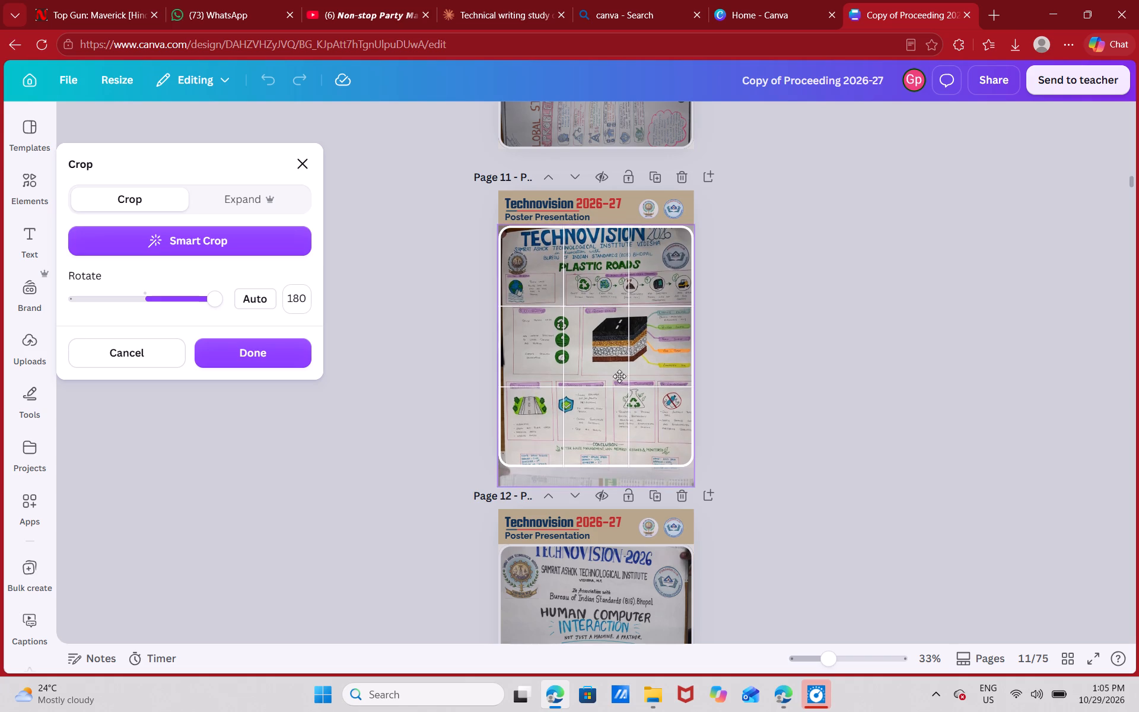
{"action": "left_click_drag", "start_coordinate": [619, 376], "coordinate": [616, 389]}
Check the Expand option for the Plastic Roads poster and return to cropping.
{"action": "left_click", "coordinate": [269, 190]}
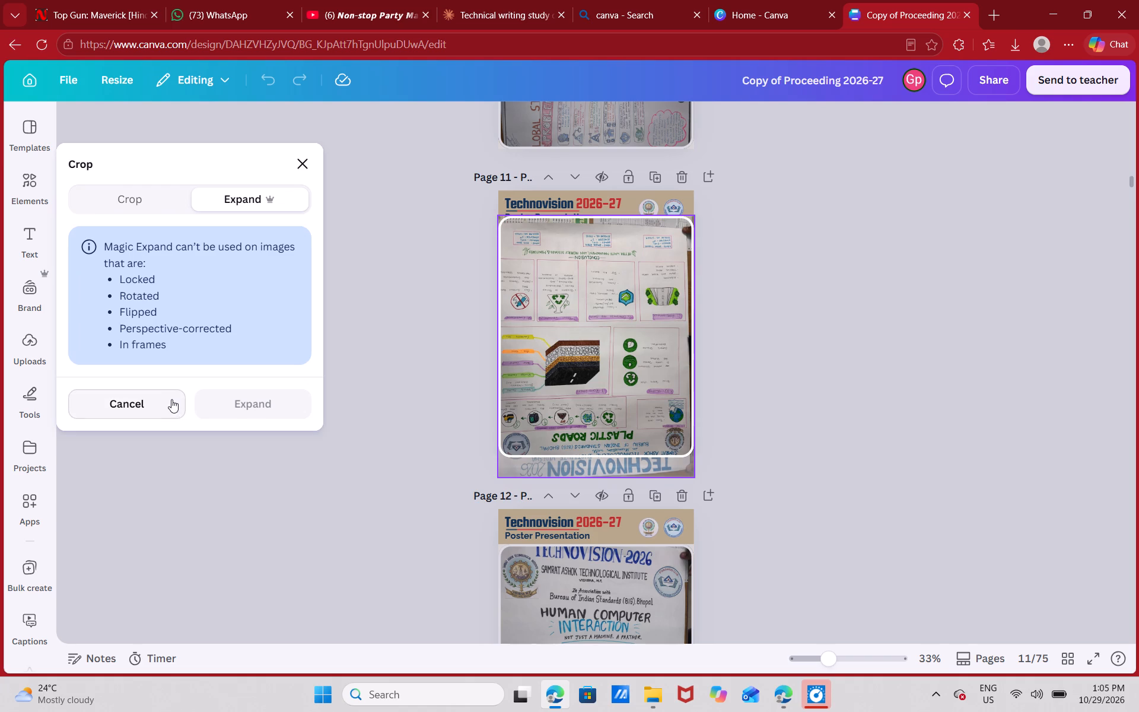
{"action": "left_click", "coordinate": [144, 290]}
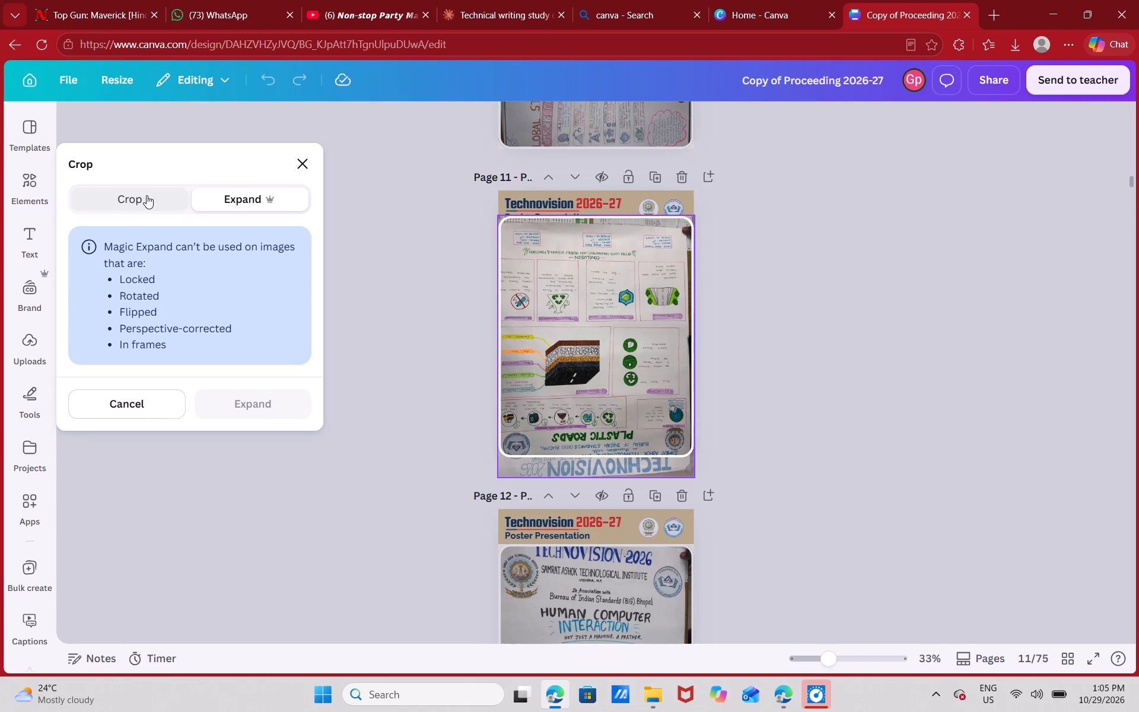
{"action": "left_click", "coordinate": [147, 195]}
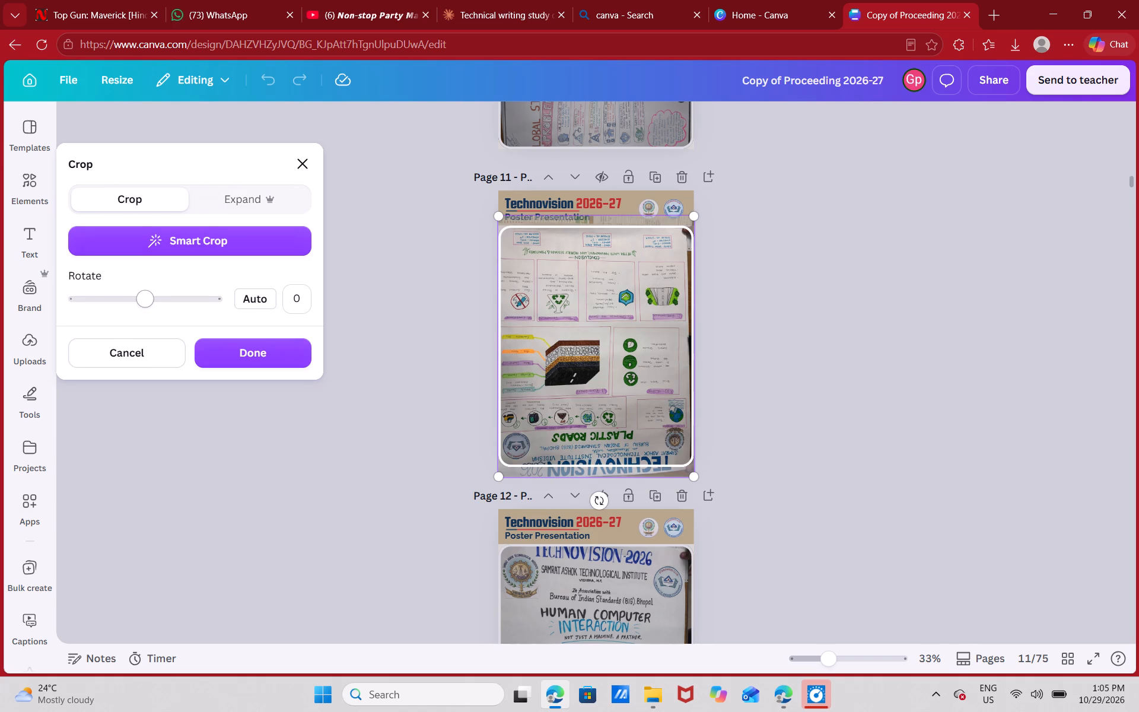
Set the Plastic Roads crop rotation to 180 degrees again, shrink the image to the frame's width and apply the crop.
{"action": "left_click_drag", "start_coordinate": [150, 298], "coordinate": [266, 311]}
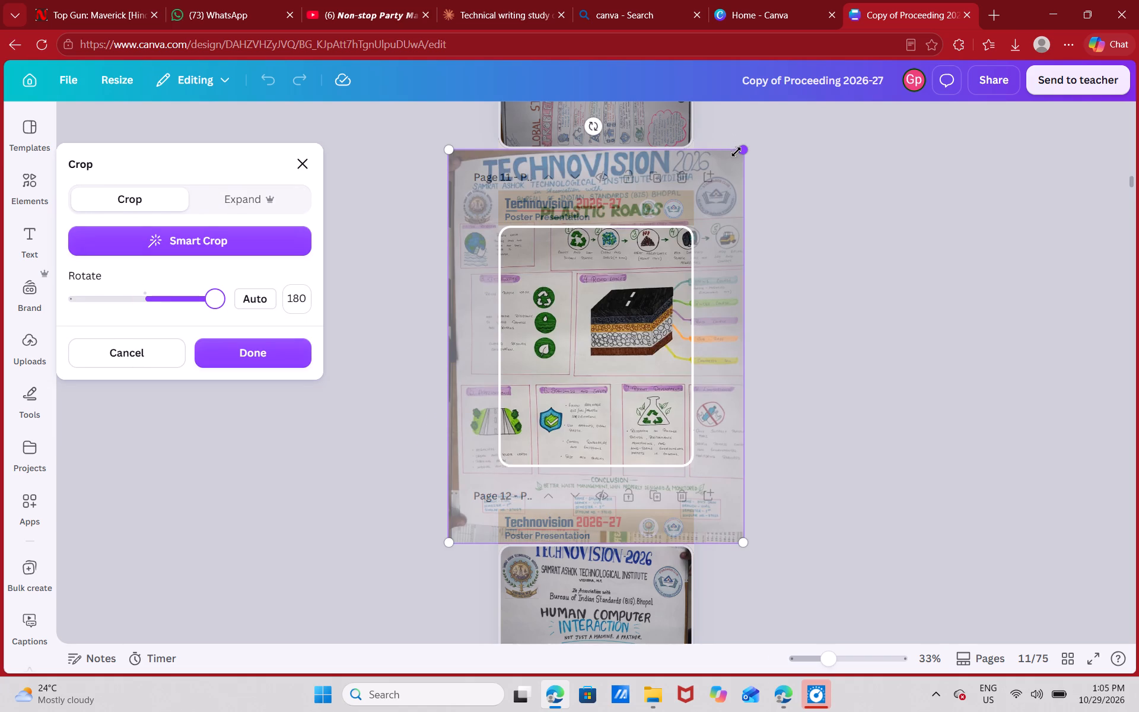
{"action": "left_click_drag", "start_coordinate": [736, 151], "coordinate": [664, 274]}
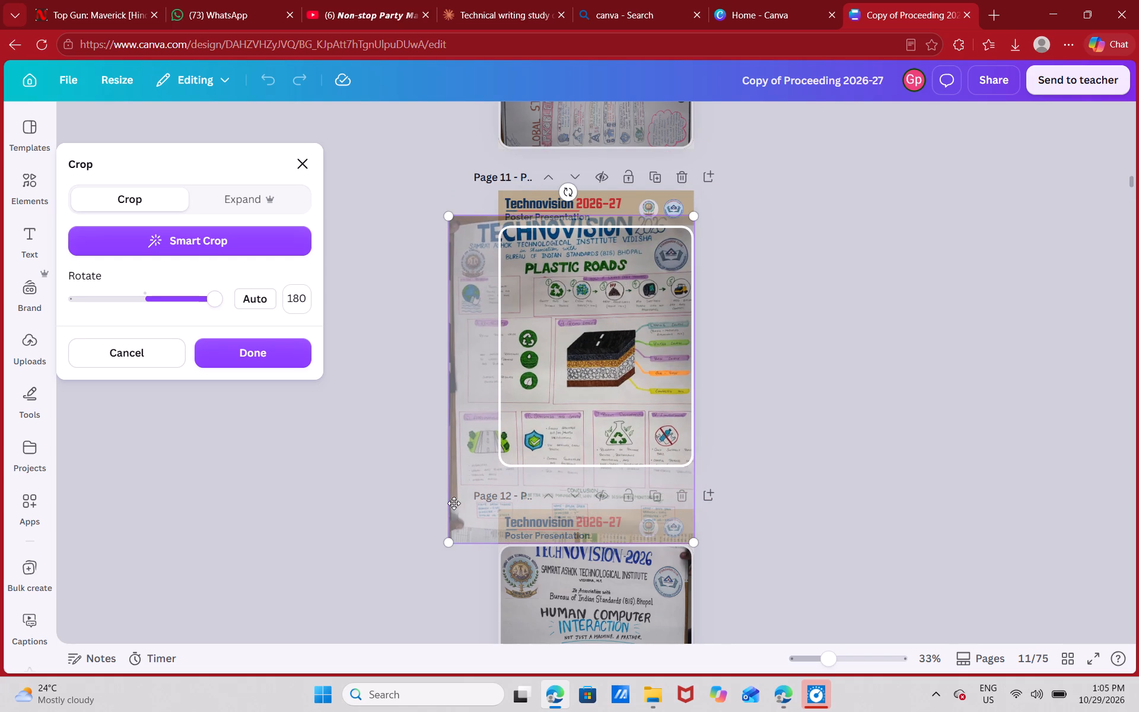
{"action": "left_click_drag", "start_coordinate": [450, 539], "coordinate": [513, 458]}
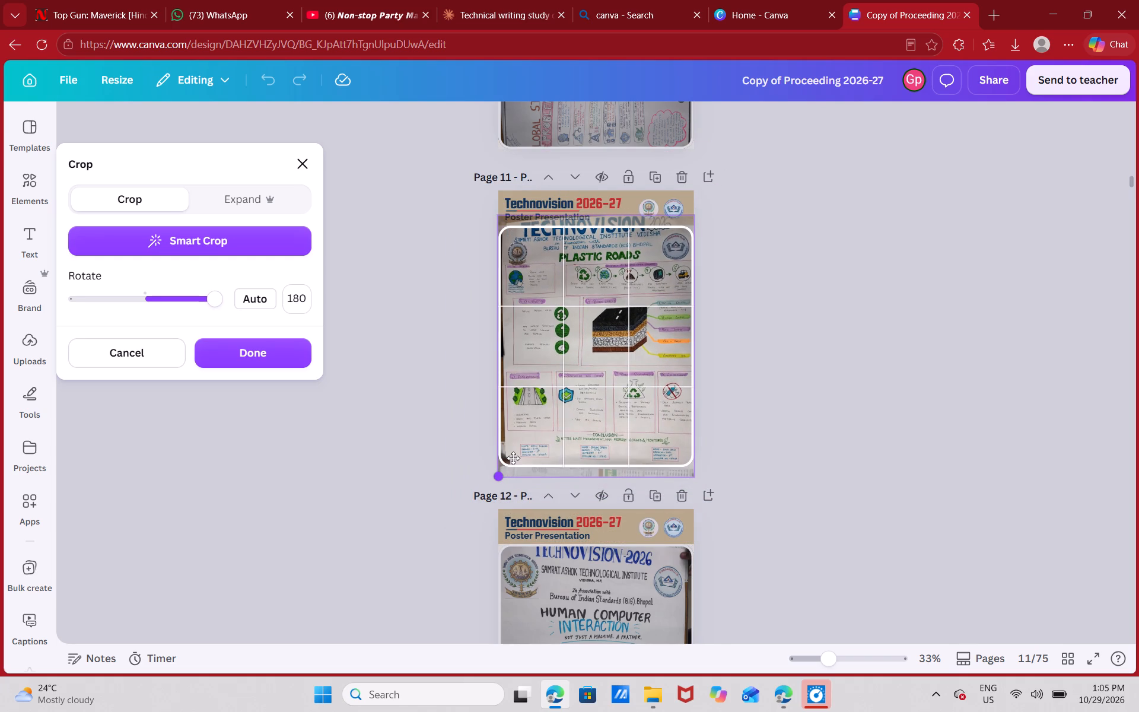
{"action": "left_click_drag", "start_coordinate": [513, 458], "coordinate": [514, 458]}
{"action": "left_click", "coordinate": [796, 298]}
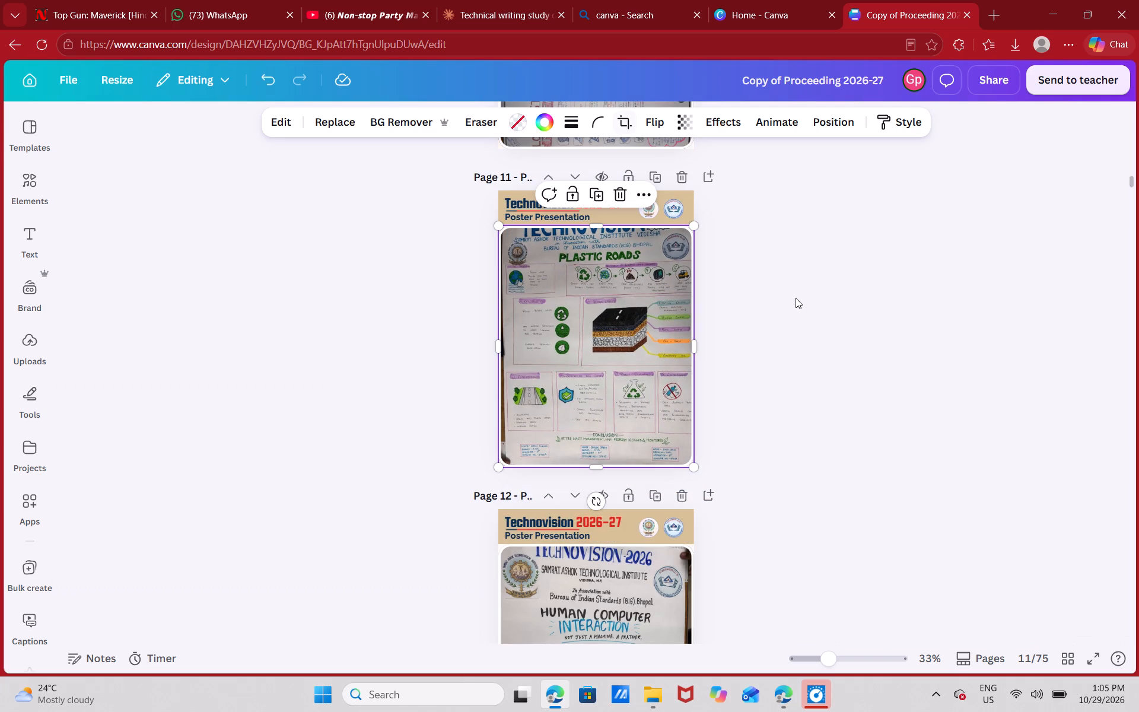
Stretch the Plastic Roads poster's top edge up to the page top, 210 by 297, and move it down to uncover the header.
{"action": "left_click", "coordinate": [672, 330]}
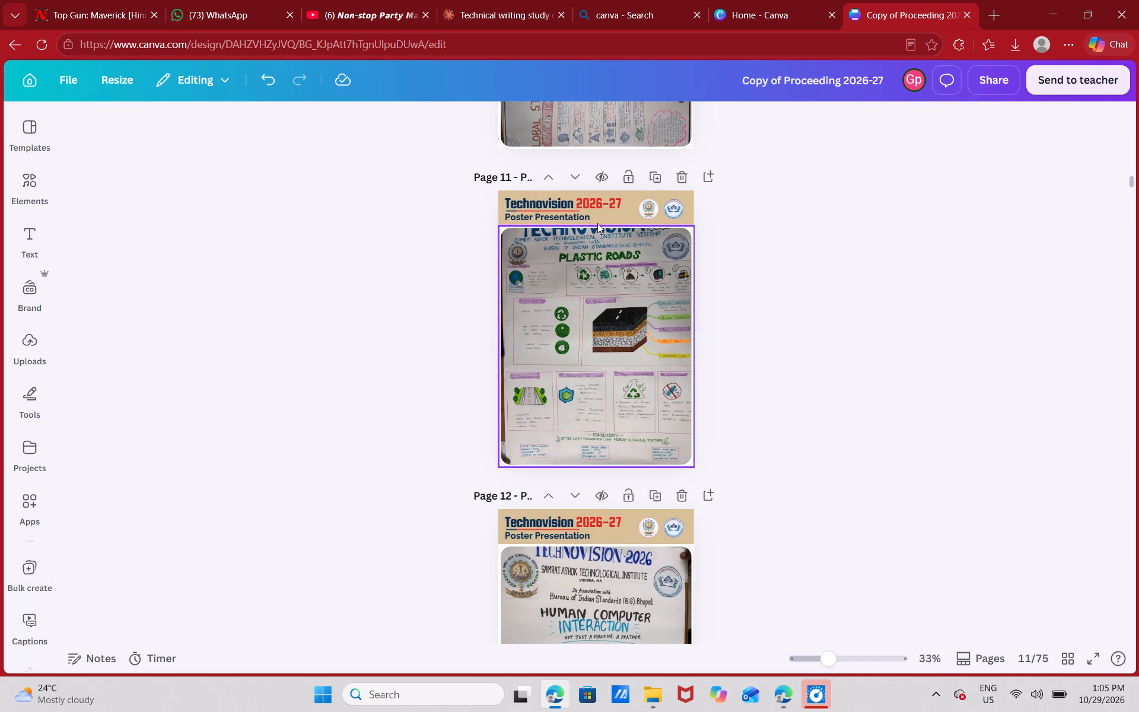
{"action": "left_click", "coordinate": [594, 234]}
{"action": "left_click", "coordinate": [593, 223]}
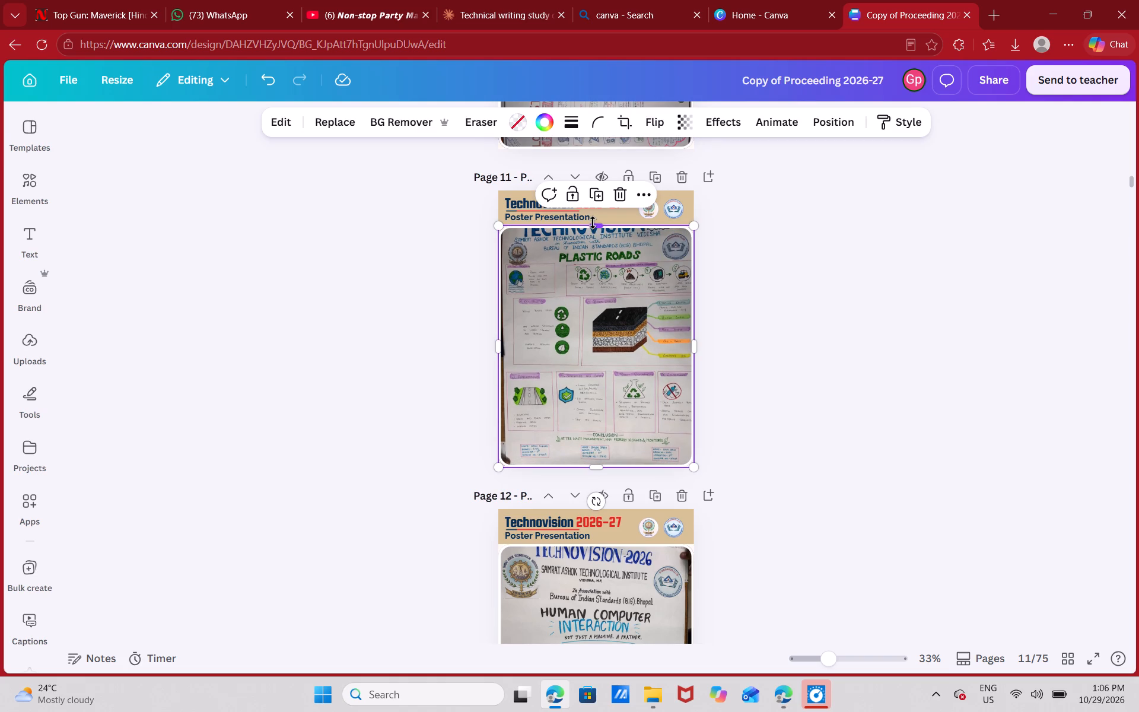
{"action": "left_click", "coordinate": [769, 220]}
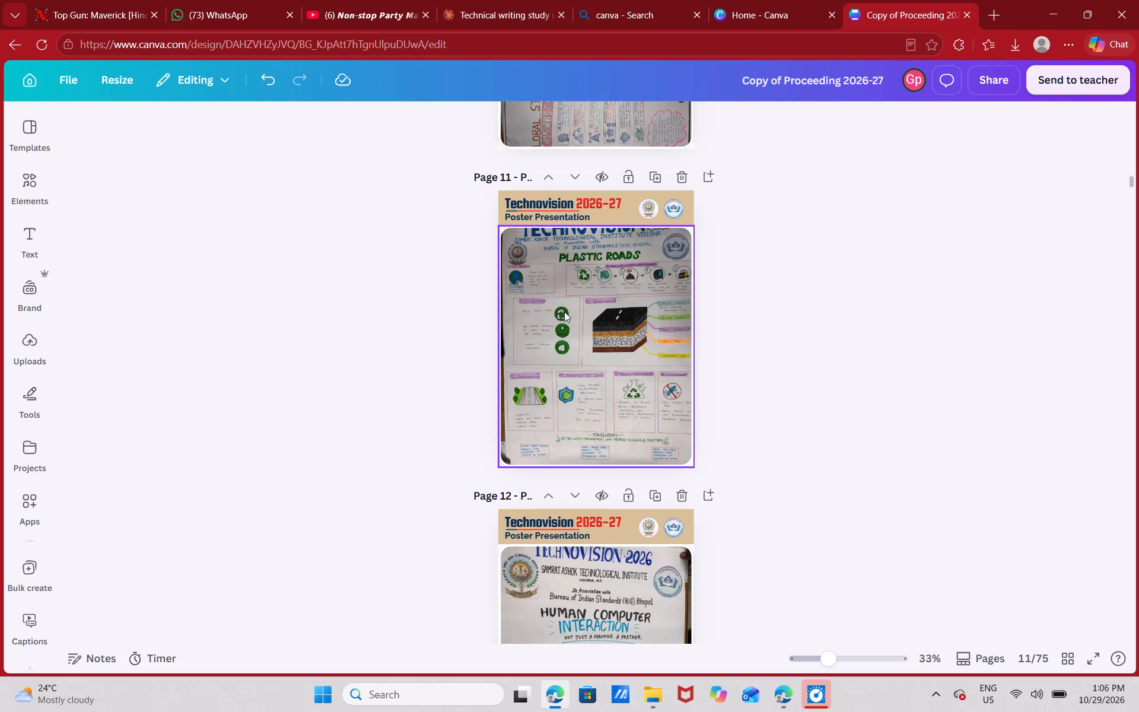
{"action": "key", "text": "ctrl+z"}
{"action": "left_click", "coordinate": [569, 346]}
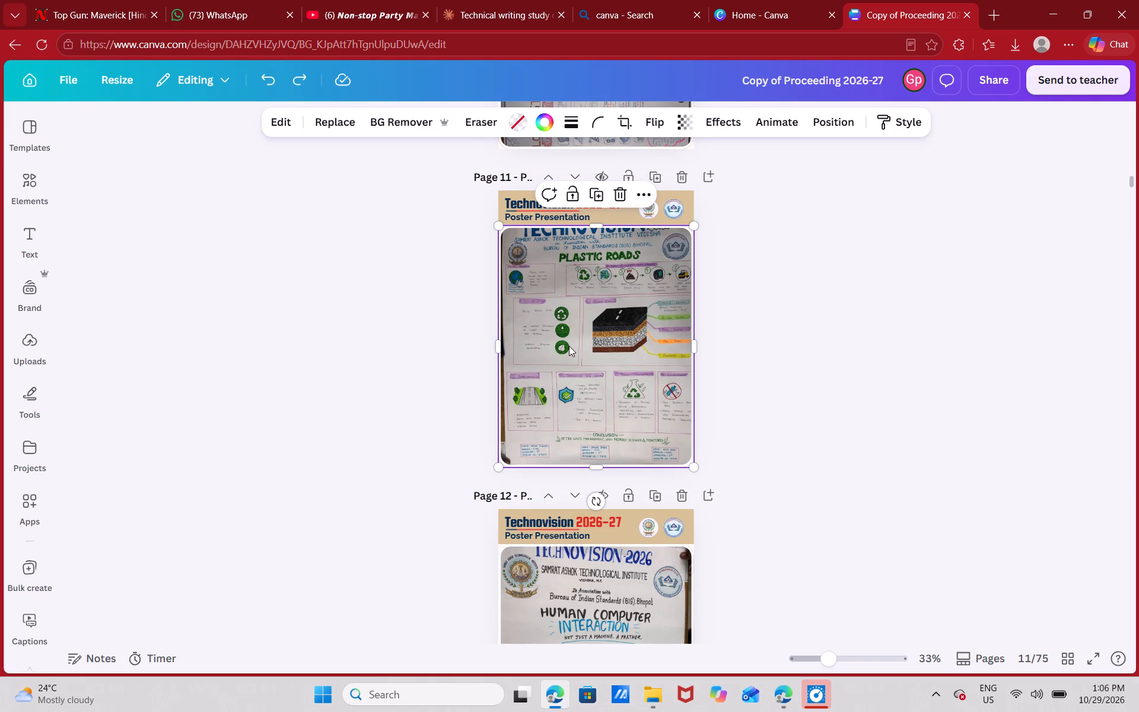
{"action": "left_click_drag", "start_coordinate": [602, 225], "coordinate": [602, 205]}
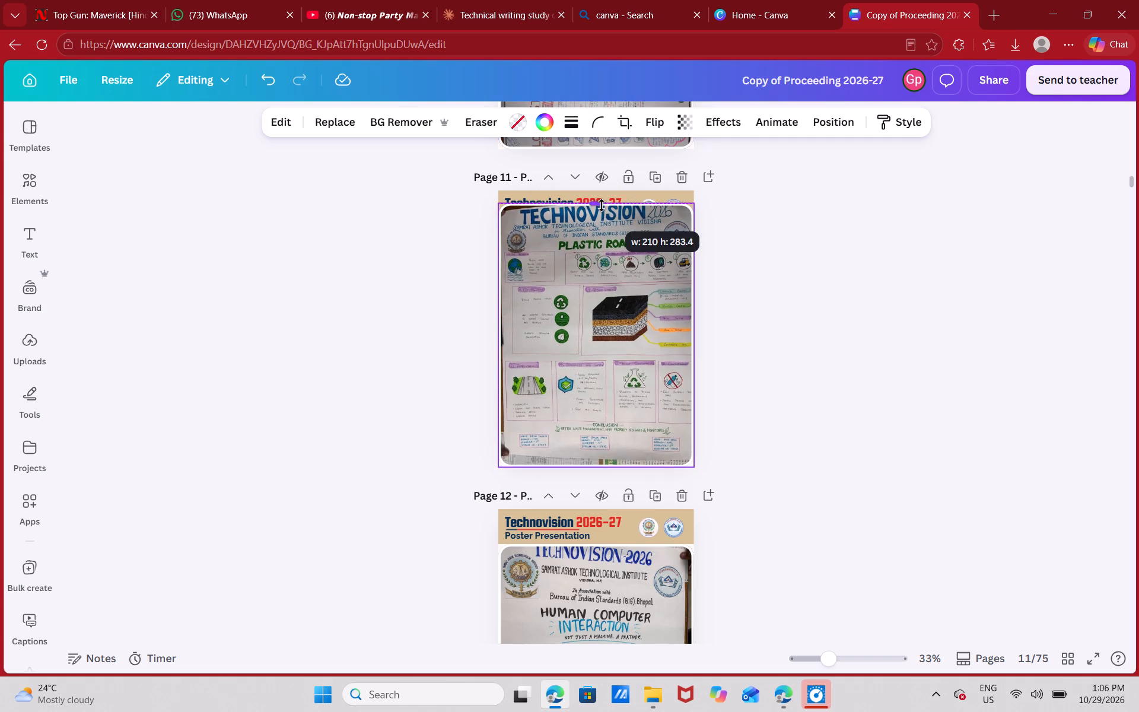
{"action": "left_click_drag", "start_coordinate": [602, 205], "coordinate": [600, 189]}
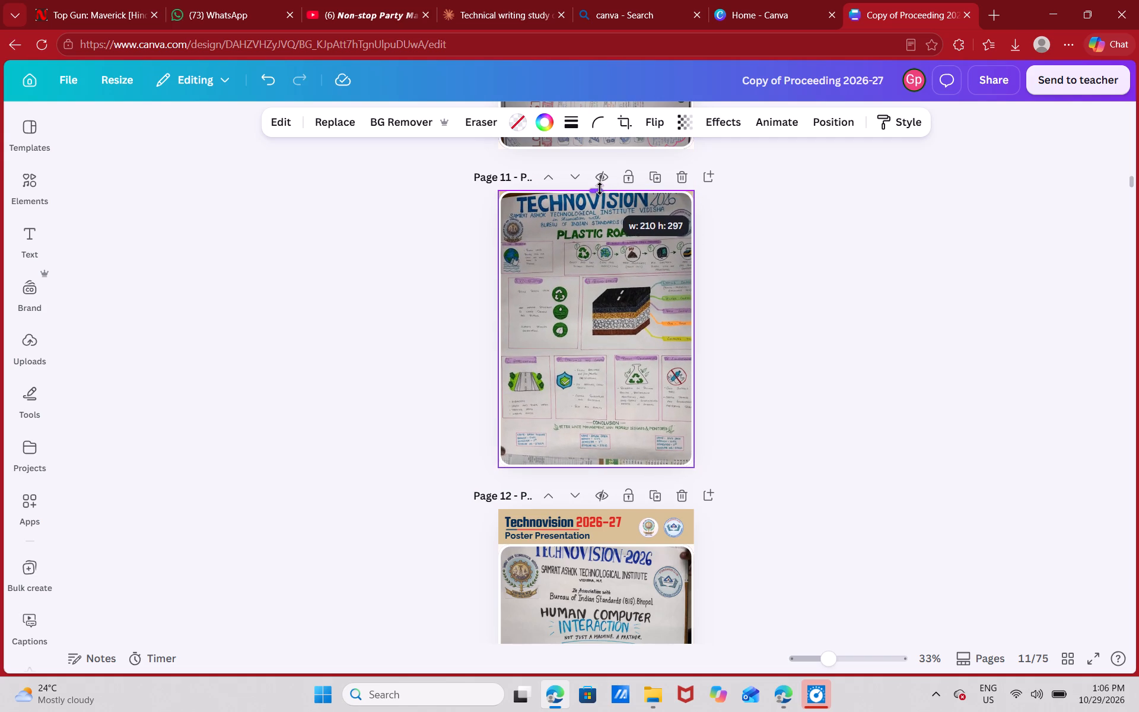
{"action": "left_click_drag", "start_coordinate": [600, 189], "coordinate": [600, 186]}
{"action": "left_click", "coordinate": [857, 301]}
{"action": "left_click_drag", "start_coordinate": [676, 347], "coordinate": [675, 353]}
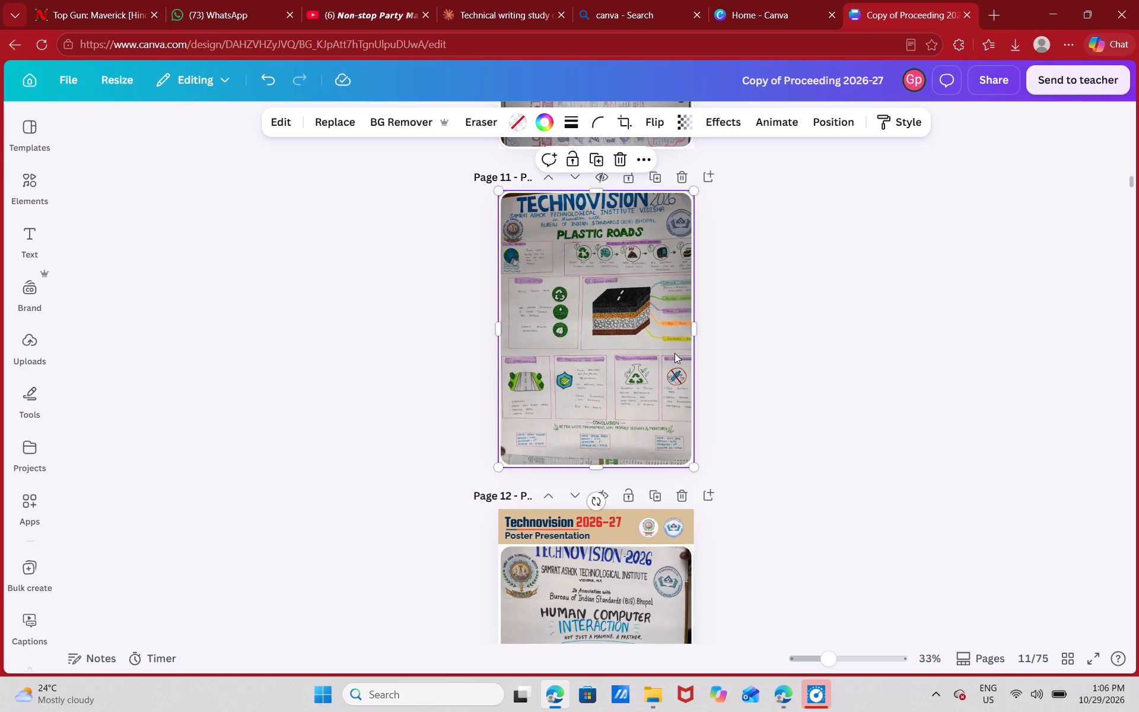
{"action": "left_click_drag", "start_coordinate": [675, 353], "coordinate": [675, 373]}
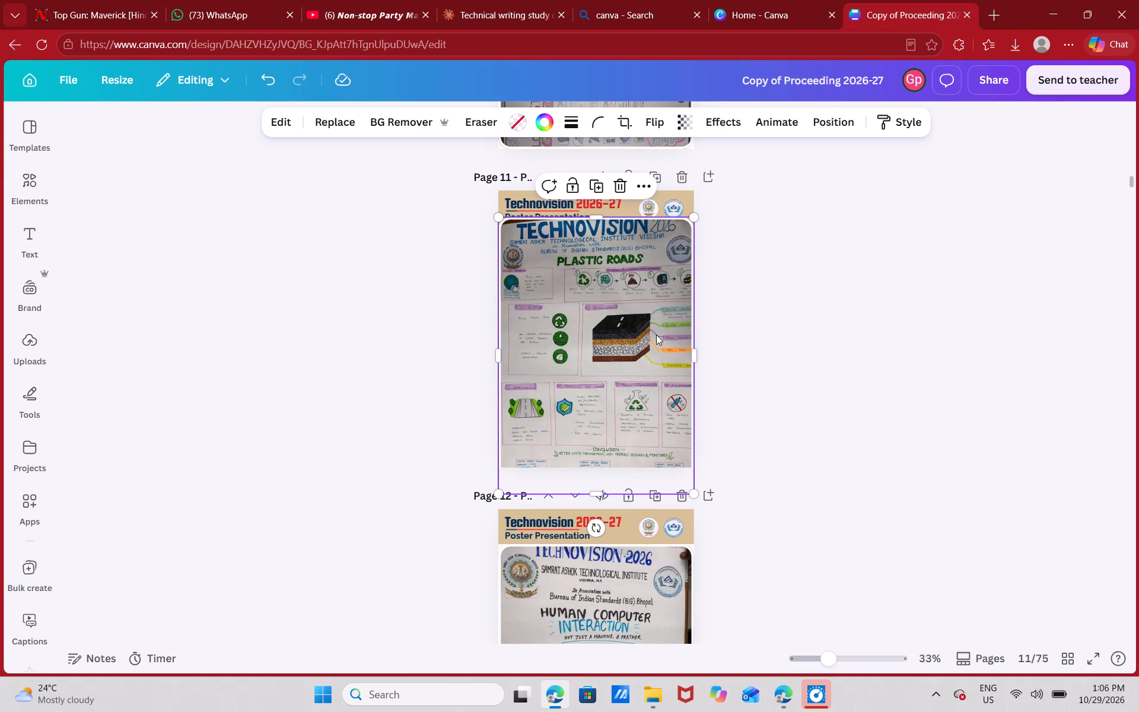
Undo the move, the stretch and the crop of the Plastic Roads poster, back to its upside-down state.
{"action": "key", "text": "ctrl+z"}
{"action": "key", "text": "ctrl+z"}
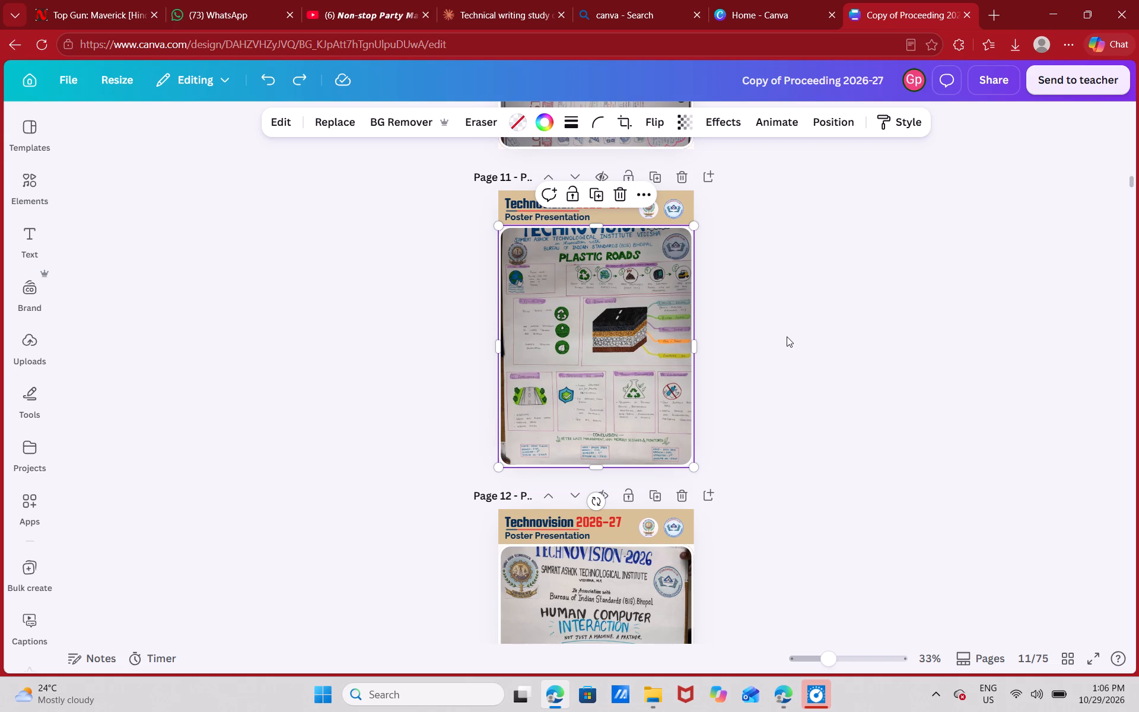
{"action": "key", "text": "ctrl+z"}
Reopen the crop of the upside-down Plastic Roads poster on page 11 and set its rotation to 180 degrees.
{"action": "left_click", "coordinate": [611, 291]}
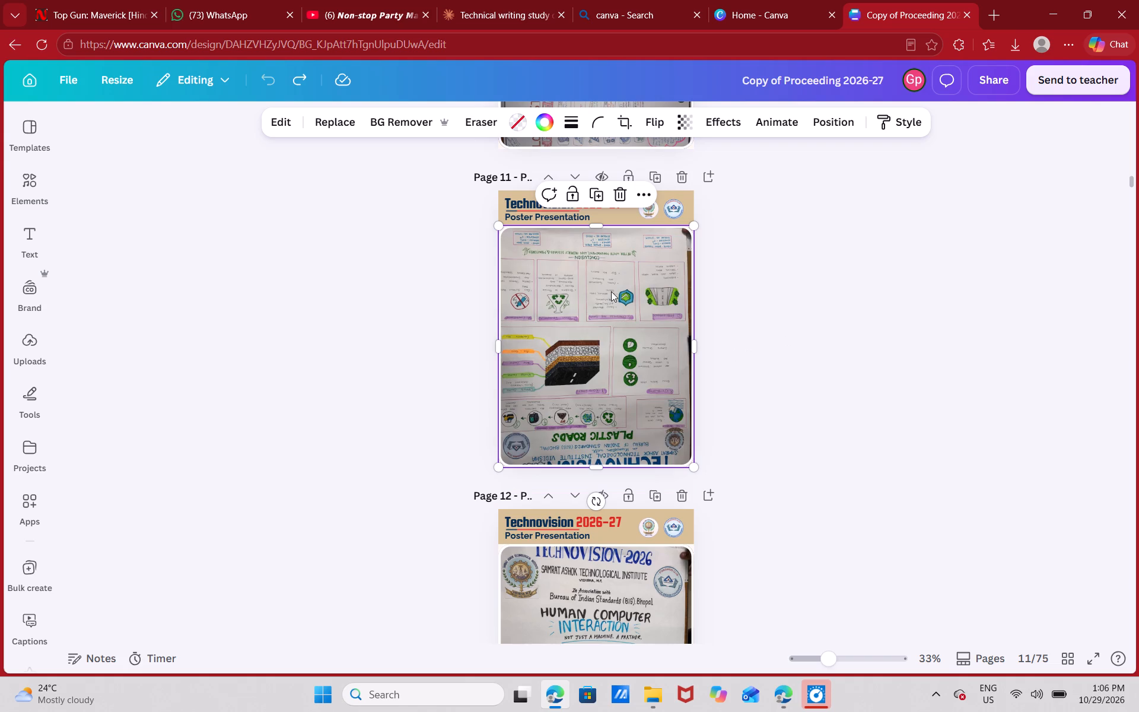
{"action": "left_click", "coordinate": [611, 291]}
{"action": "left_click", "coordinate": [533, 287]}
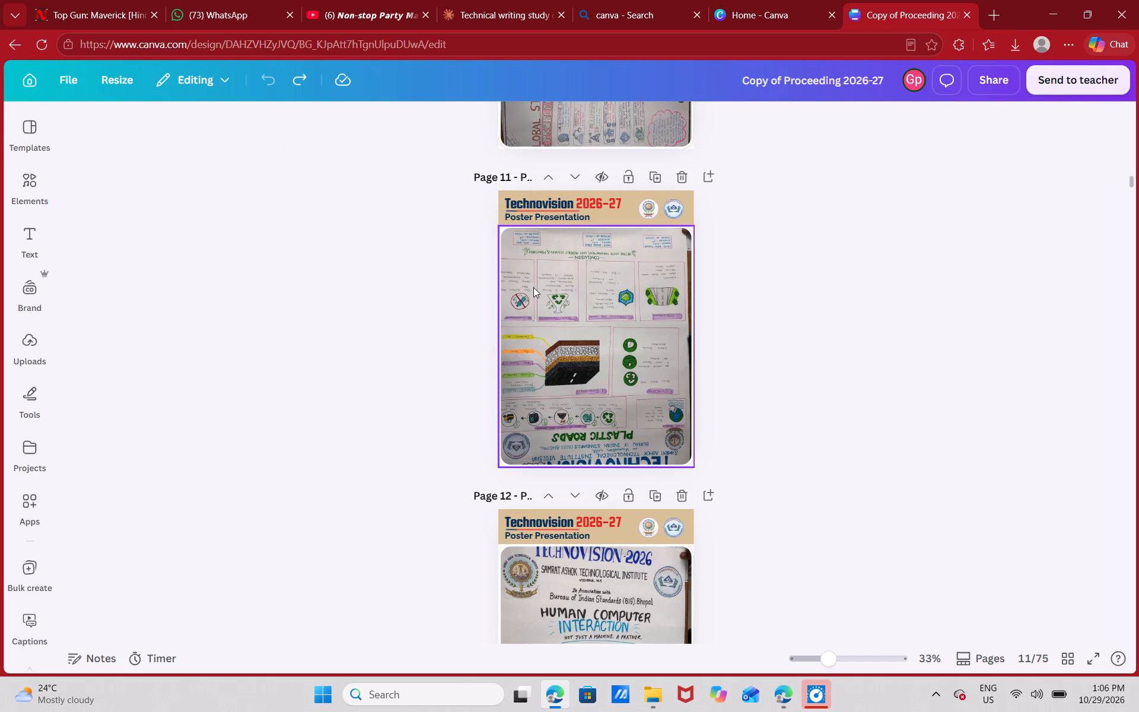
{"action": "left_click", "coordinate": [533, 287]}
{"action": "left_click", "coordinate": [533, 287]}
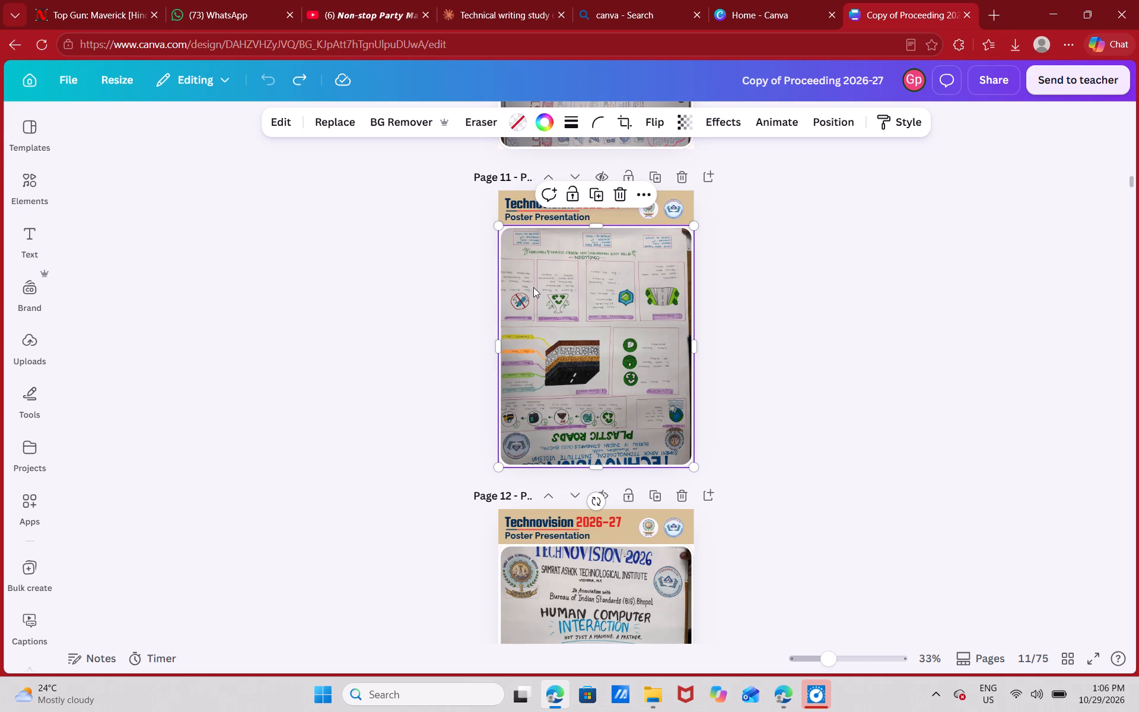
{"action": "left_click", "coordinate": [533, 287]}
{"action": "double_click", "coordinate": [533, 287]}
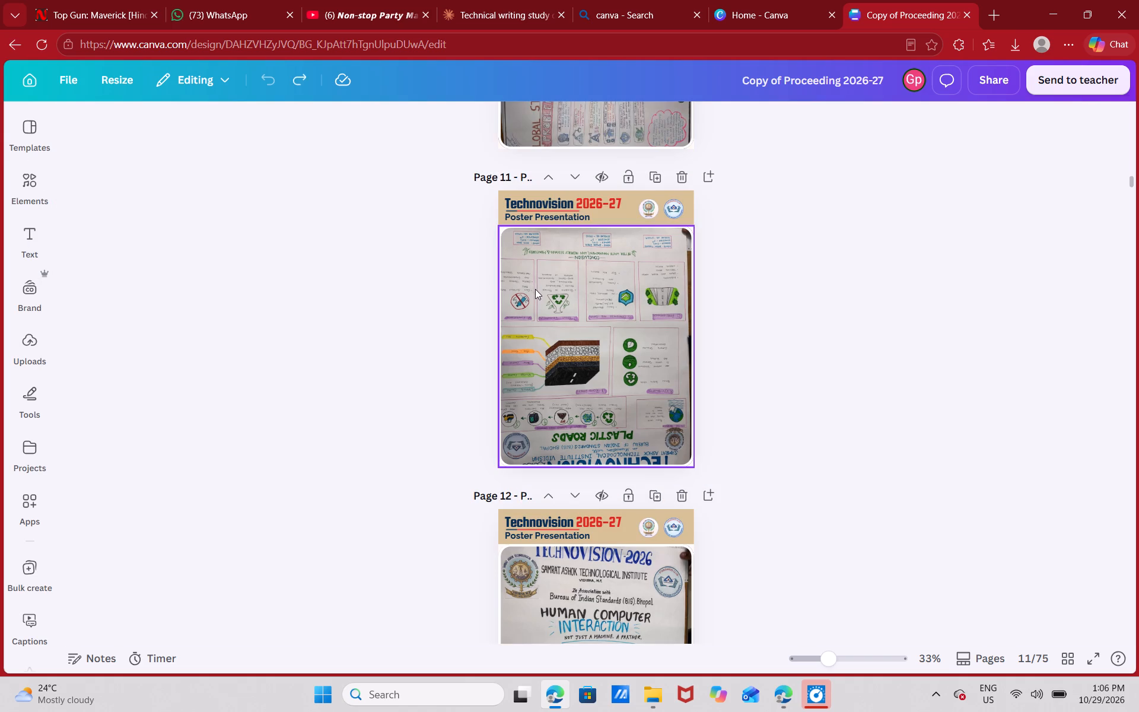
{"action": "double_click", "coordinate": [535, 289]}
{"action": "left_click", "coordinate": [535, 289]}
{"action": "left_click", "coordinate": [535, 289]}
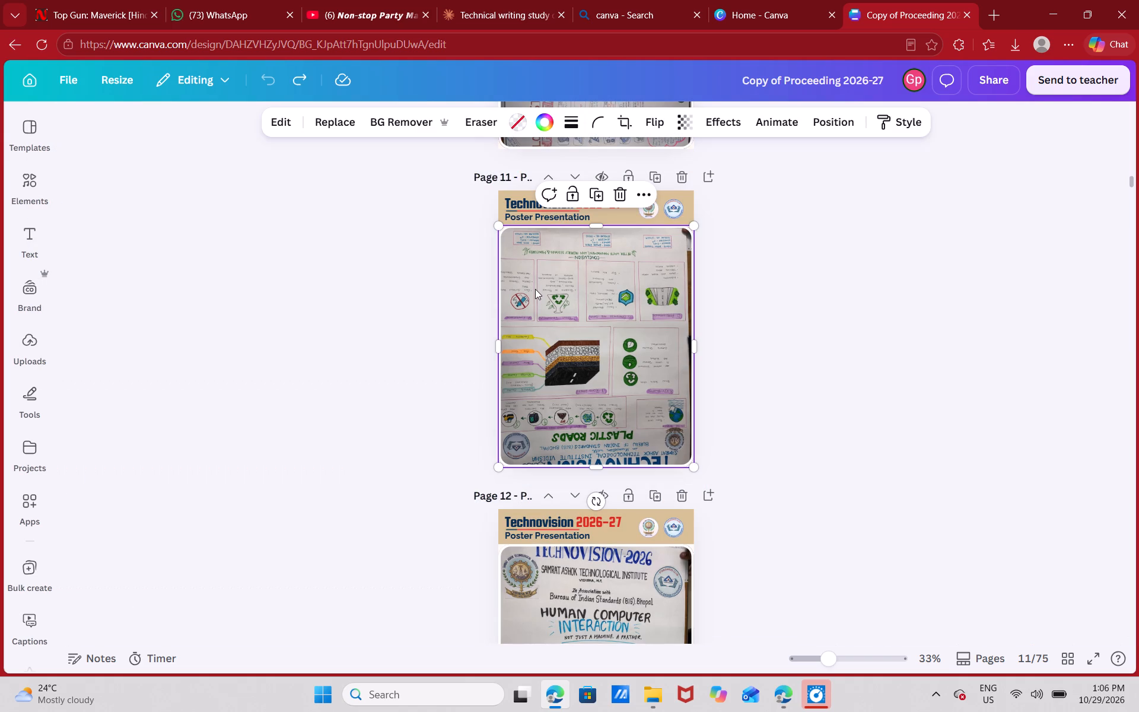
{"action": "left_click", "coordinate": [535, 289]}
{"action": "double_click", "coordinate": [535, 289]}
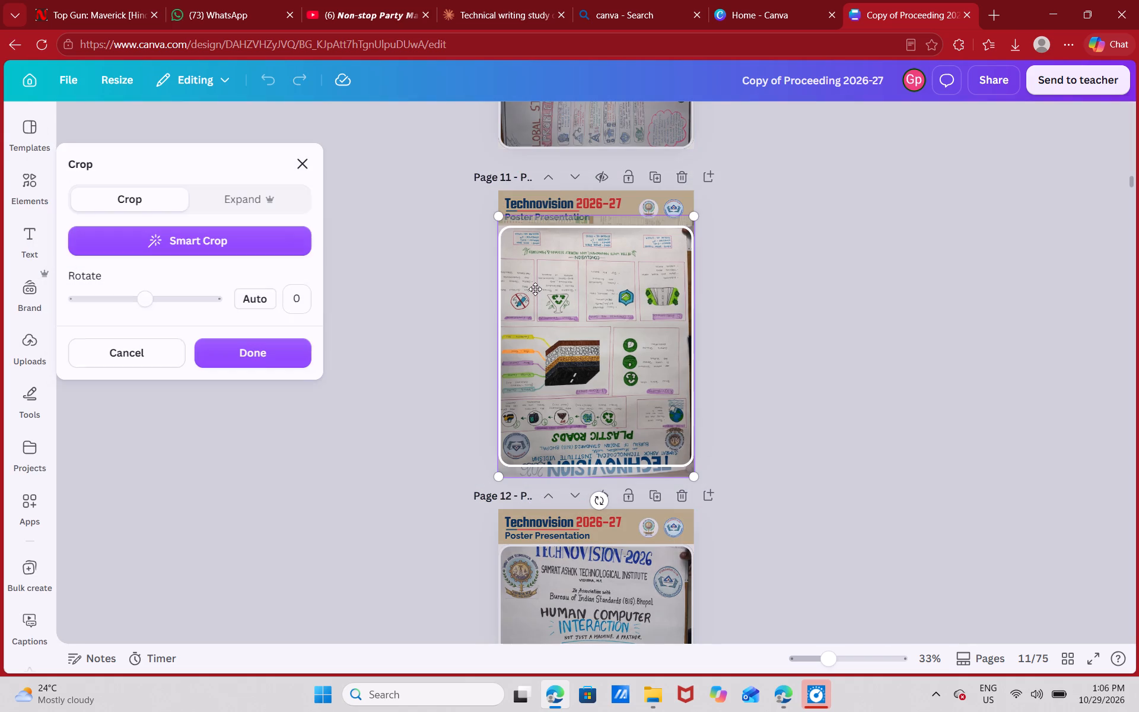
{"action": "left_click_drag", "start_coordinate": [144, 293], "coordinate": [268, 301]}
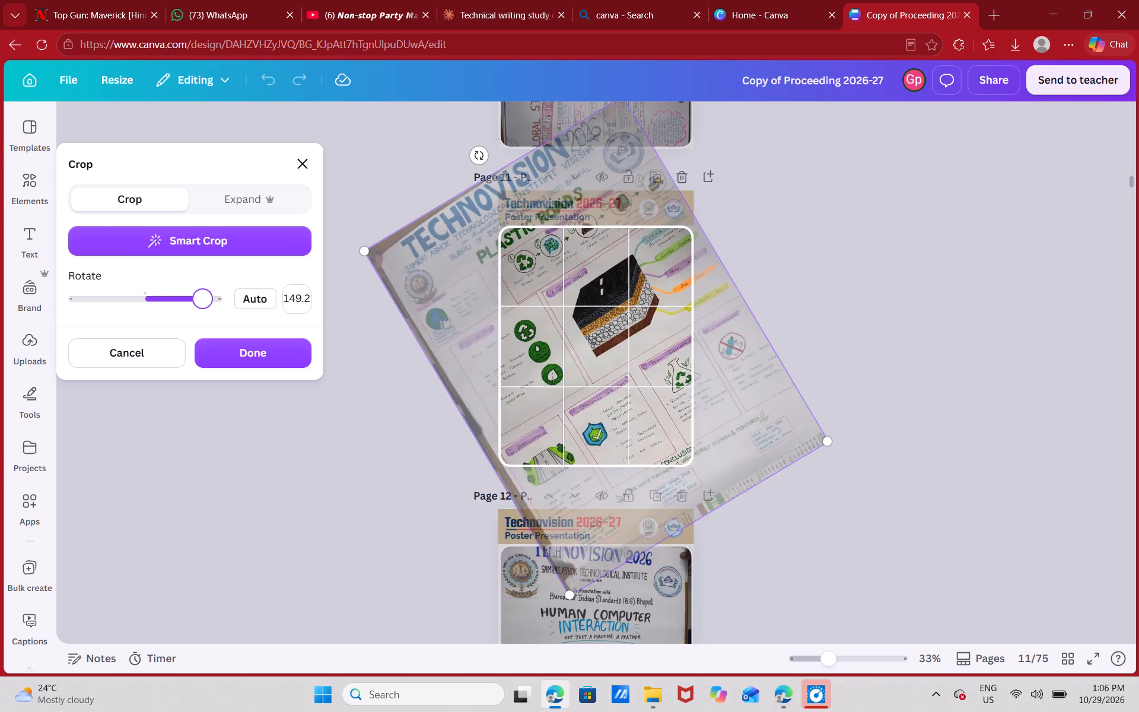
{"action": "left_click_drag", "start_coordinate": [268, 301], "coordinate": [269, 300]}
Shrink the rotated Plastic Roads image to the crop frame's width and apply the crop.
{"action": "left_click_drag", "start_coordinate": [753, 144], "coordinate": [718, 225]}
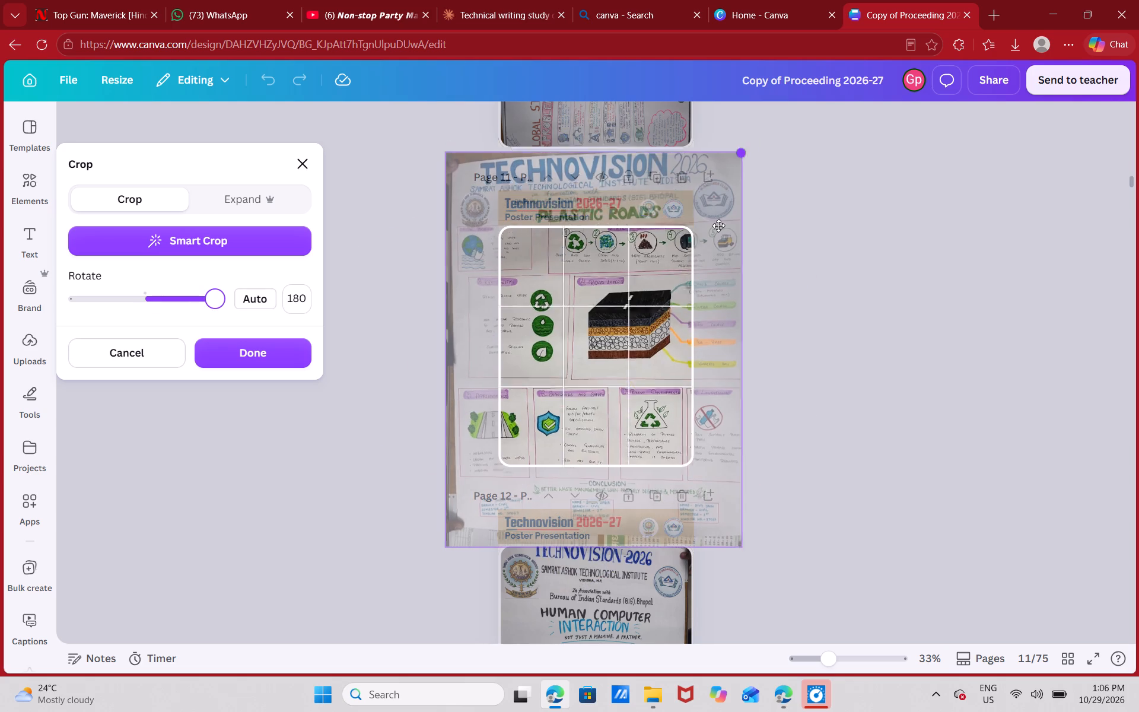
{"action": "left_click_drag", "start_coordinate": [718, 225], "coordinate": [695, 312]}
{"action": "left_click_drag", "start_coordinate": [447, 542], "coordinate": [628, 447]}
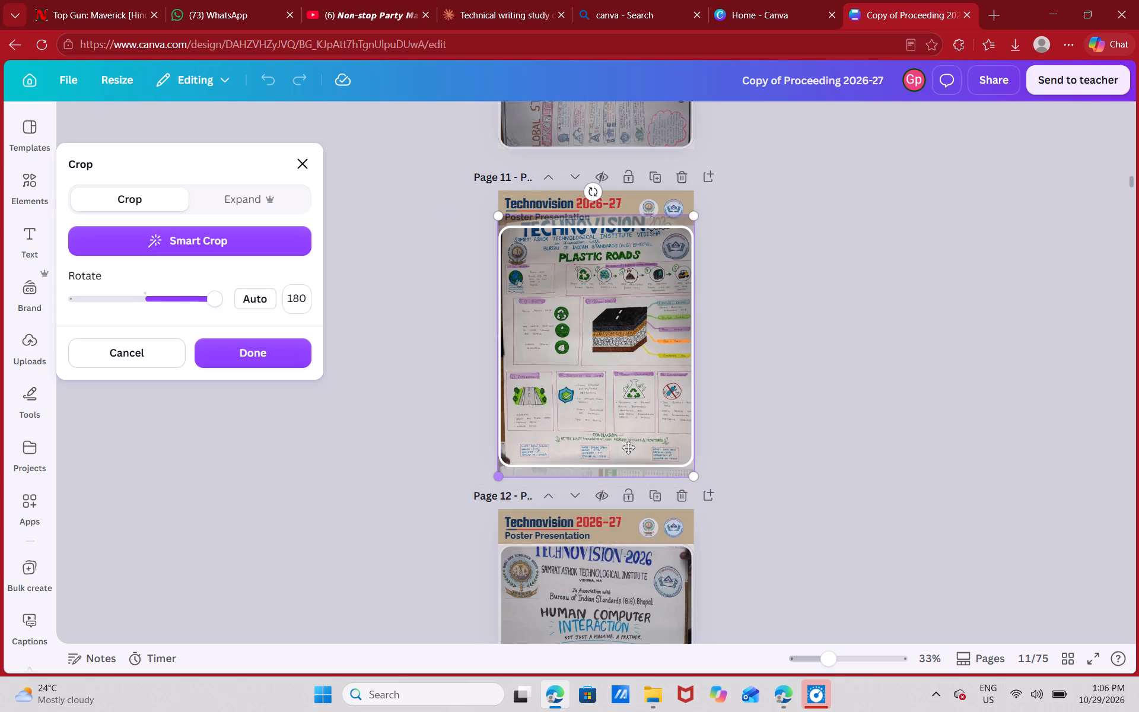
{"action": "left_click", "coordinate": [707, 332]}
Move the Plastic Roads poster down, stretch its top edge up to the page 11 header, and shift it further down.
{"action": "left_click_drag", "start_coordinate": [641, 326], "coordinate": [641, 354]}
{"action": "left_click_drag", "start_coordinate": [604, 253], "coordinate": [600, 231]}
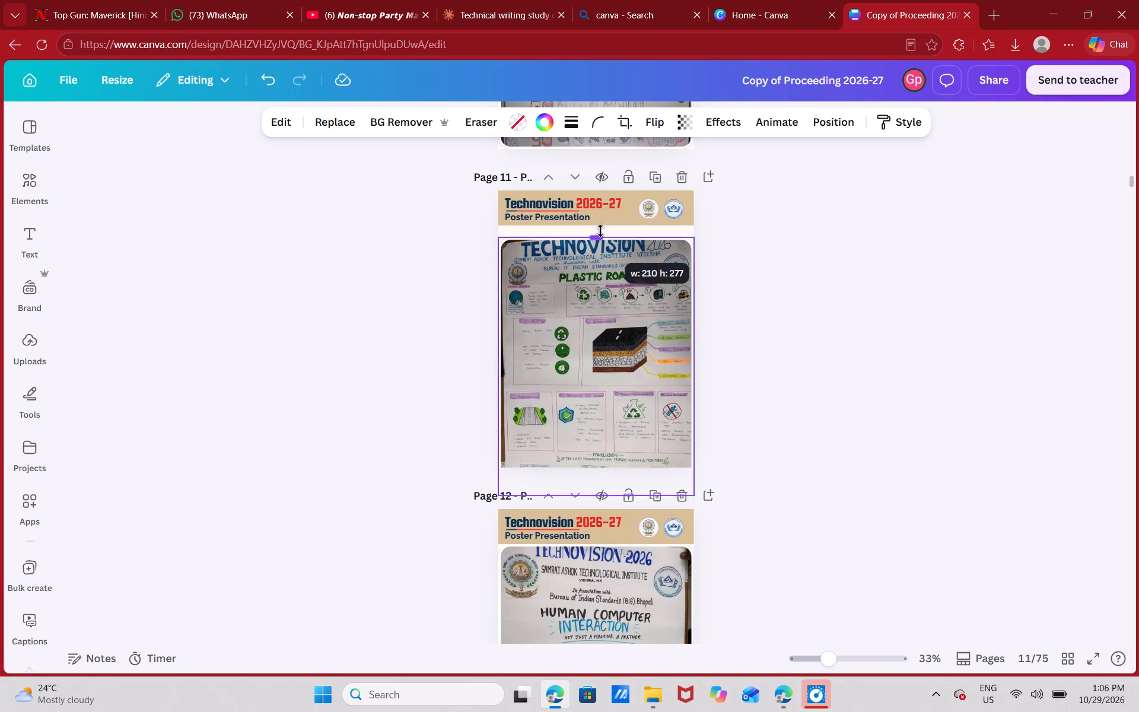
{"action": "left_click_drag", "start_coordinate": [600, 231], "coordinate": [599, 225]}
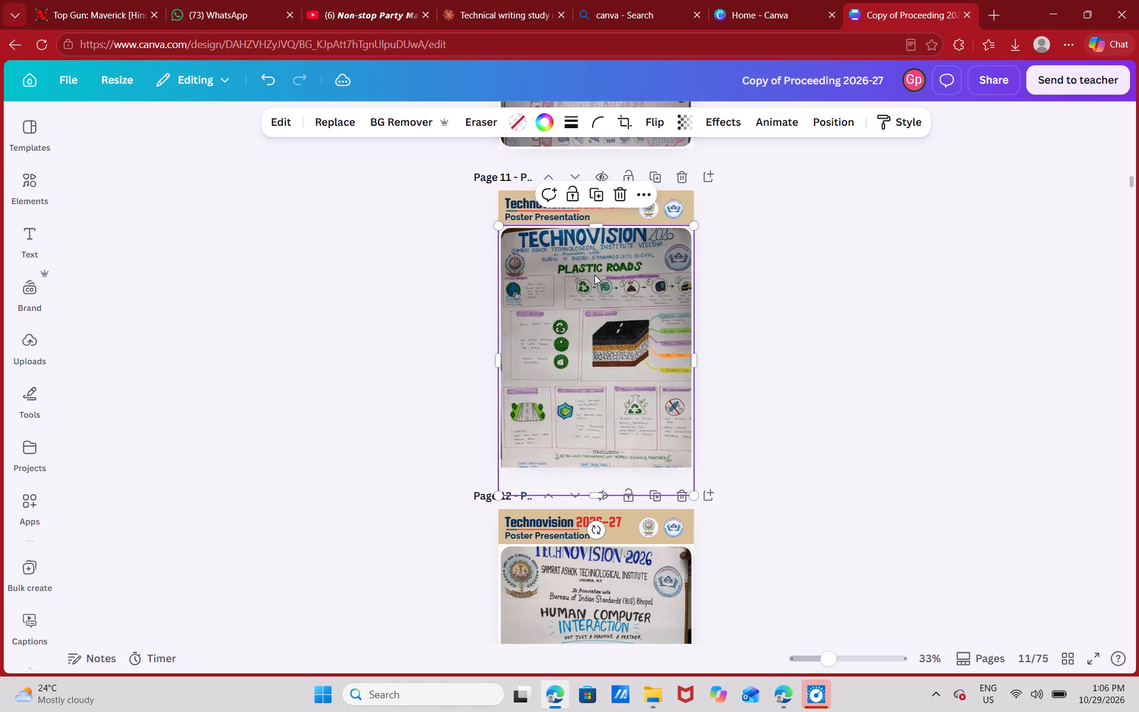
{"action": "left_click_drag", "start_coordinate": [594, 275], "coordinate": [596, 307]}
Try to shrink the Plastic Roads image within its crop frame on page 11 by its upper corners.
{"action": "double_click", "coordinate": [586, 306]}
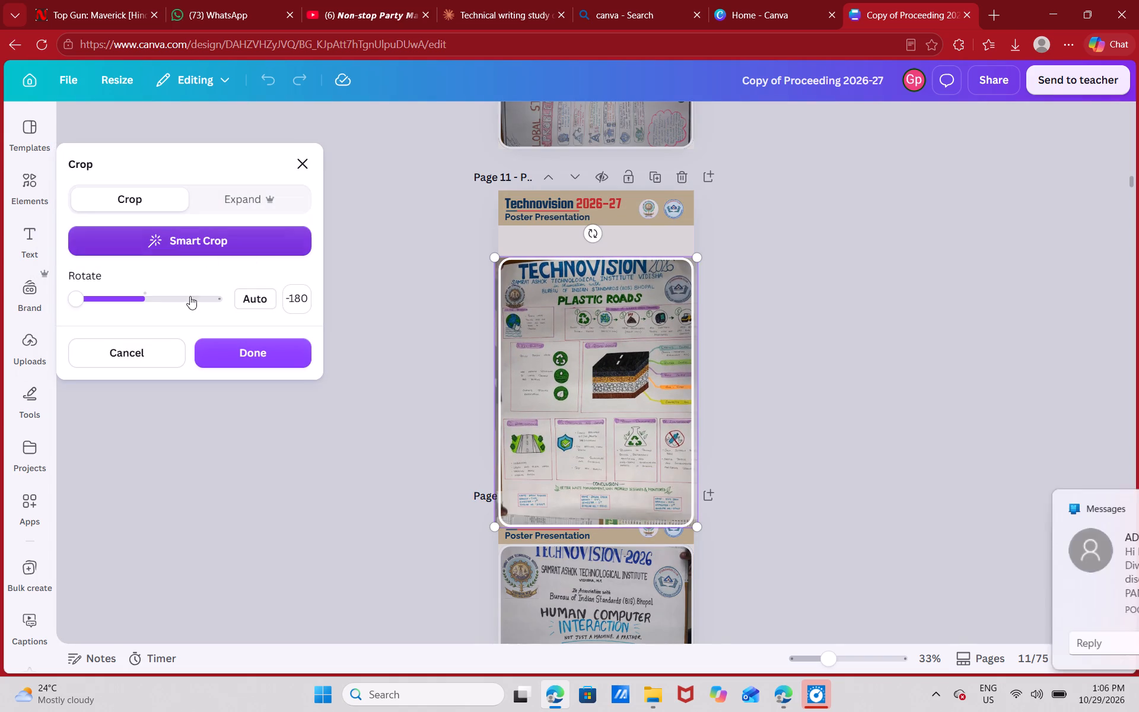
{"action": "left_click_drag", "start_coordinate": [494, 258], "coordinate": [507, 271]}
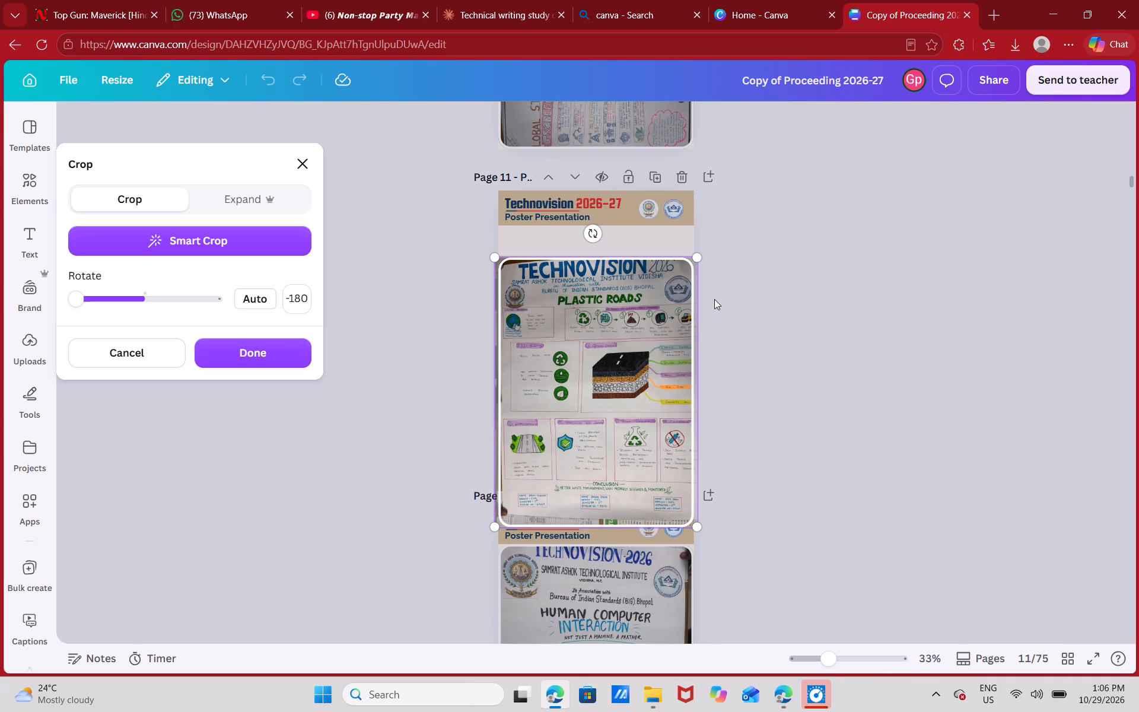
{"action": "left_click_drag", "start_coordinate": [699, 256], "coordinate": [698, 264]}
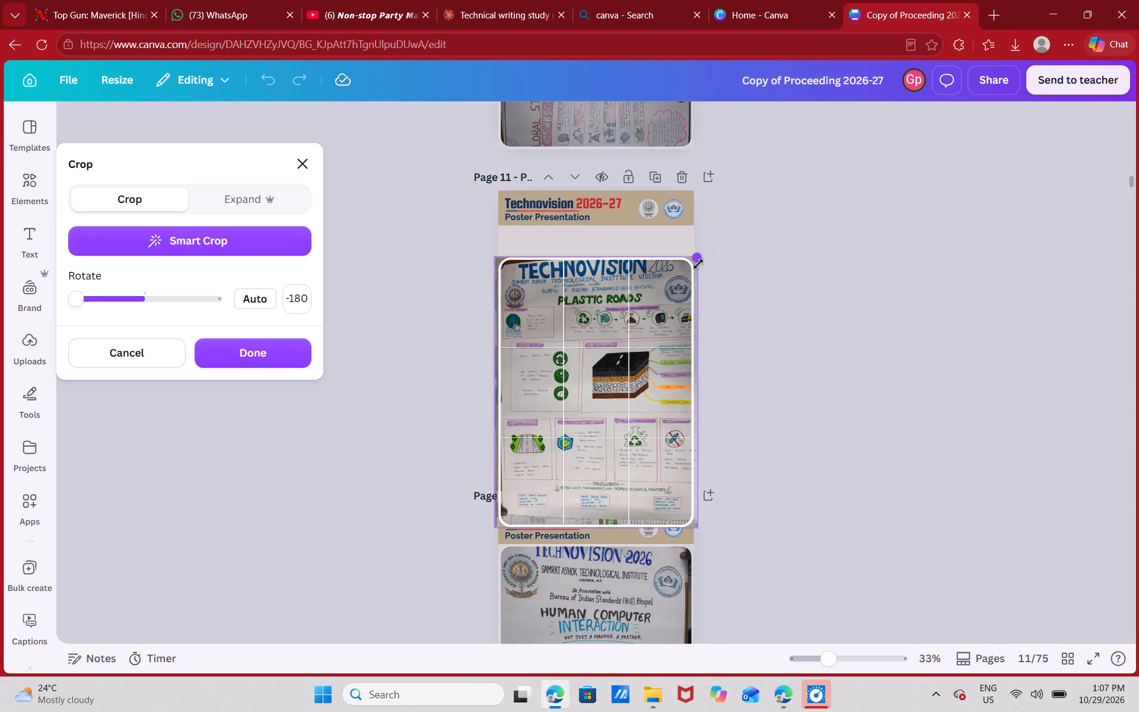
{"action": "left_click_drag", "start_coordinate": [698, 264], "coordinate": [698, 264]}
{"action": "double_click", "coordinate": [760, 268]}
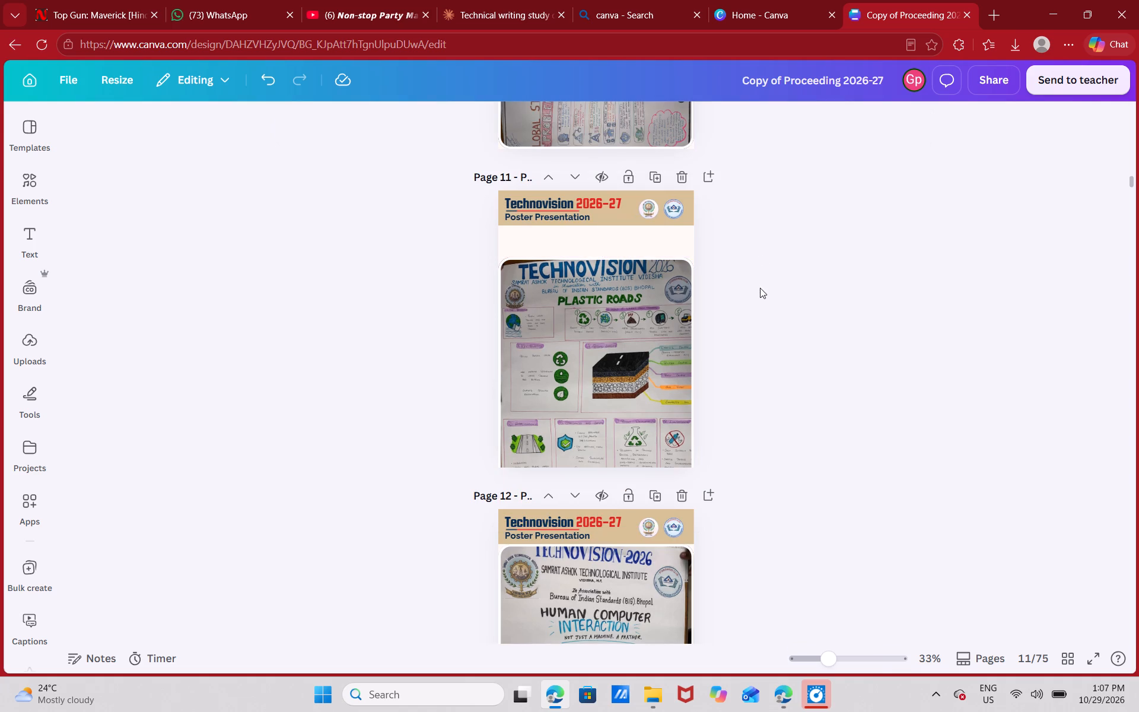
Shrink the Plastic Roads poster proportionally and move it into the blank area below the page 11 header.
{"action": "left_click", "coordinate": [625, 389]}
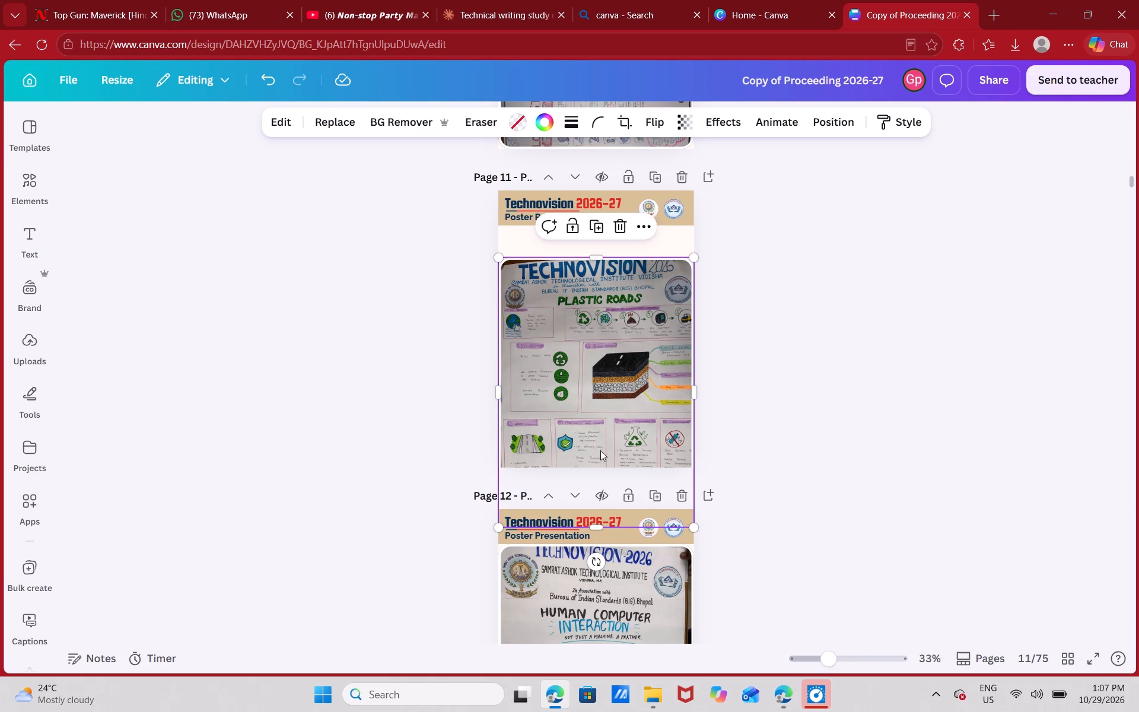
{"action": "left_click_drag", "start_coordinate": [497, 526], "coordinate": [520, 463]}
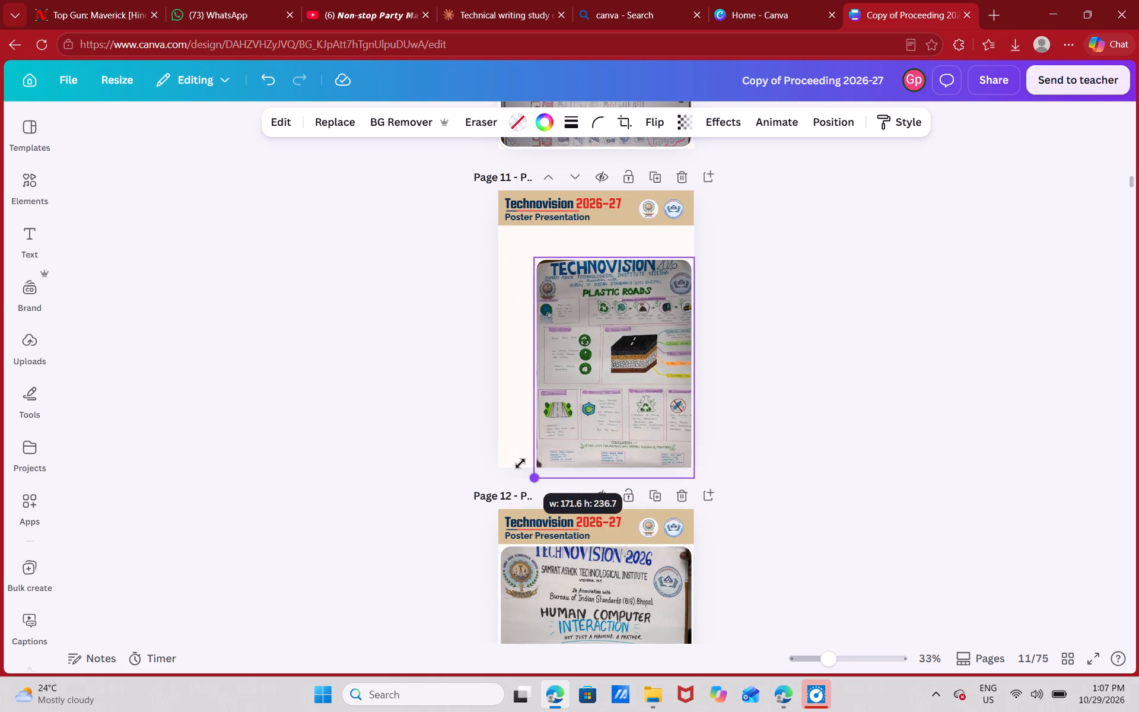
{"action": "left_click_drag", "start_coordinate": [520, 463], "coordinate": [524, 452]}
{"action": "left_click", "coordinate": [564, 433]}
{"action": "left_click_drag", "start_coordinate": [564, 433], "coordinate": [549, 425]}
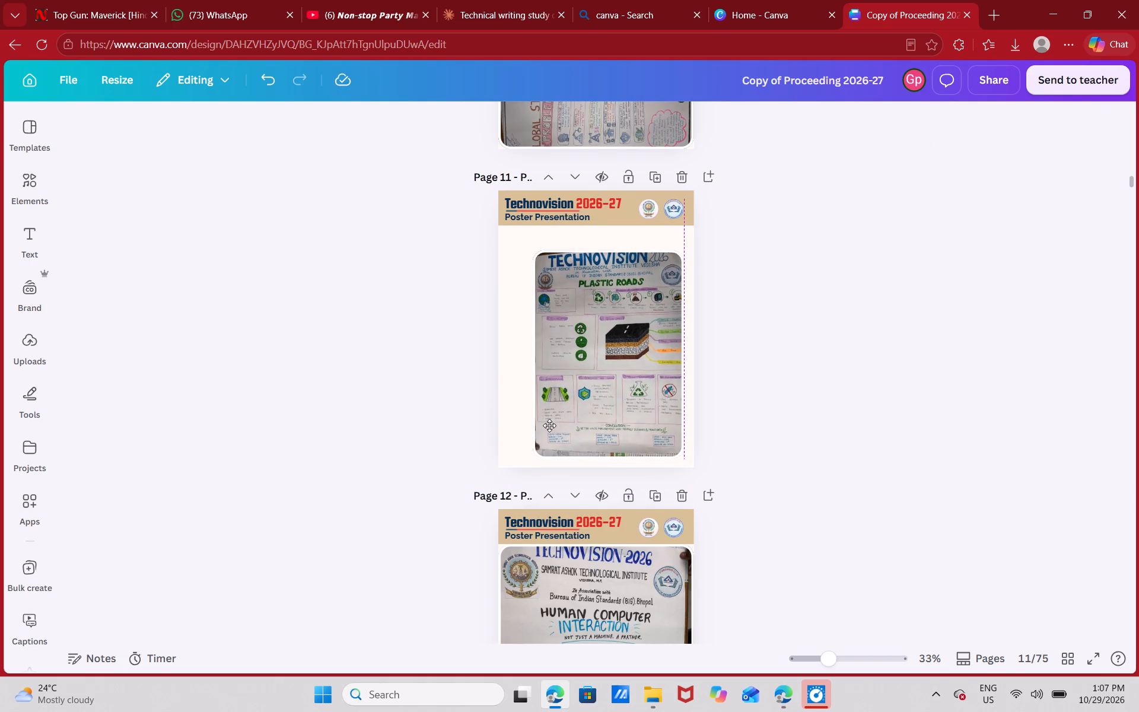
{"action": "left_click_drag", "start_coordinate": [549, 425], "coordinate": [542, 422]}
Enlarge the Plastic Roads poster proportionally to about 186 by 256, filling the space between the header and the page's bottom edge.
{"action": "left_click", "coordinate": [639, 284]}
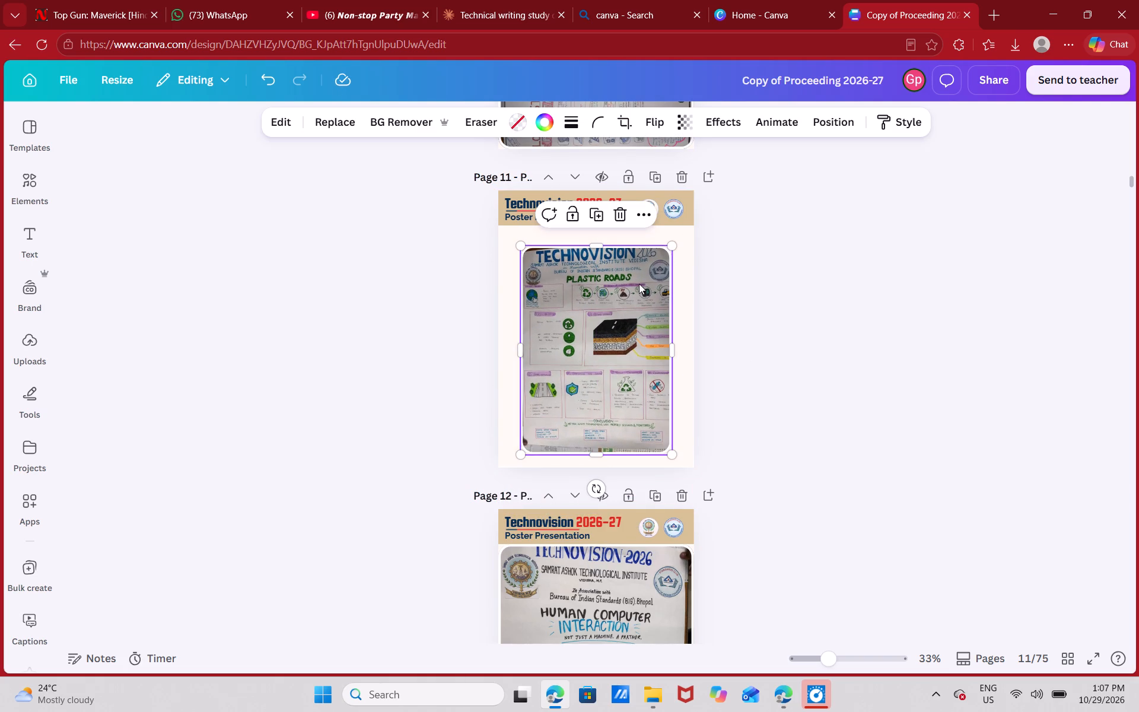
{"action": "left_click_drag", "start_coordinate": [668, 250], "coordinate": [686, 241]}
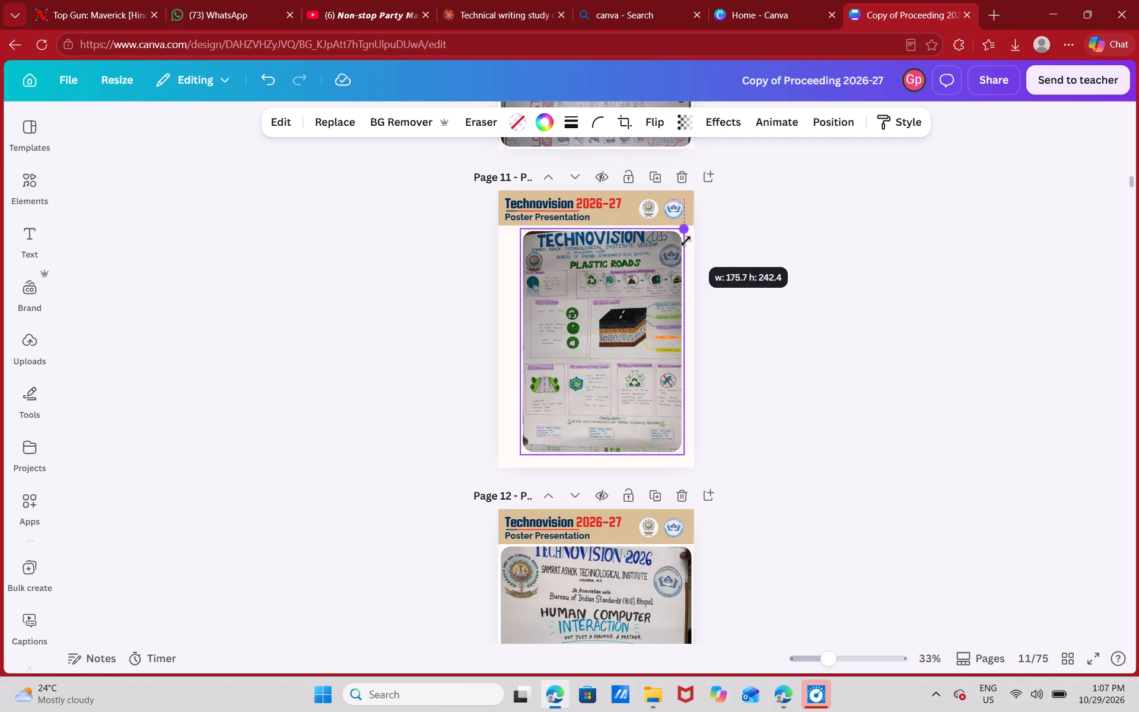
{"action": "left_click_drag", "start_coordinate": [686, 241], "coordinate": [687, 241]}
{"action": "left_click_drag", "start_coordinate": [517, 450], "coordinate": [507, 458]}
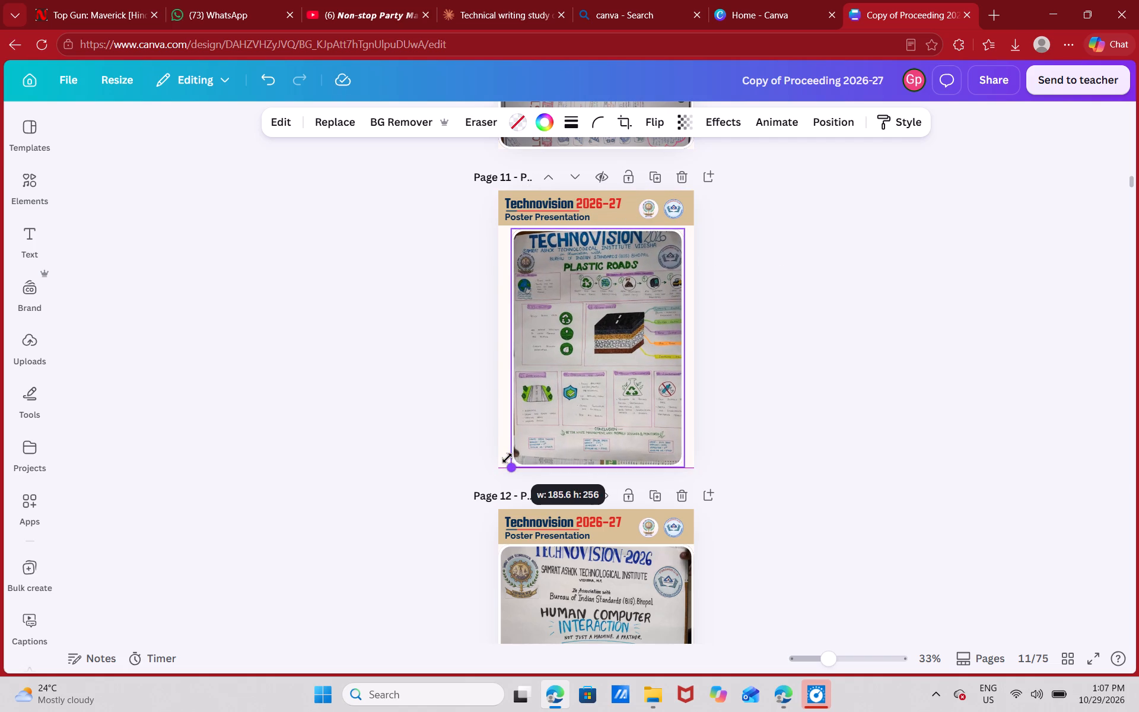
{"action": "left_click_drag", "start_coordinate": [507, 458], "coordinate": [506, 456]}
Open the page alignment options for the Plastic Roads poster on page 11.
{"action": "right_click", "coordinate": [597, 431]}
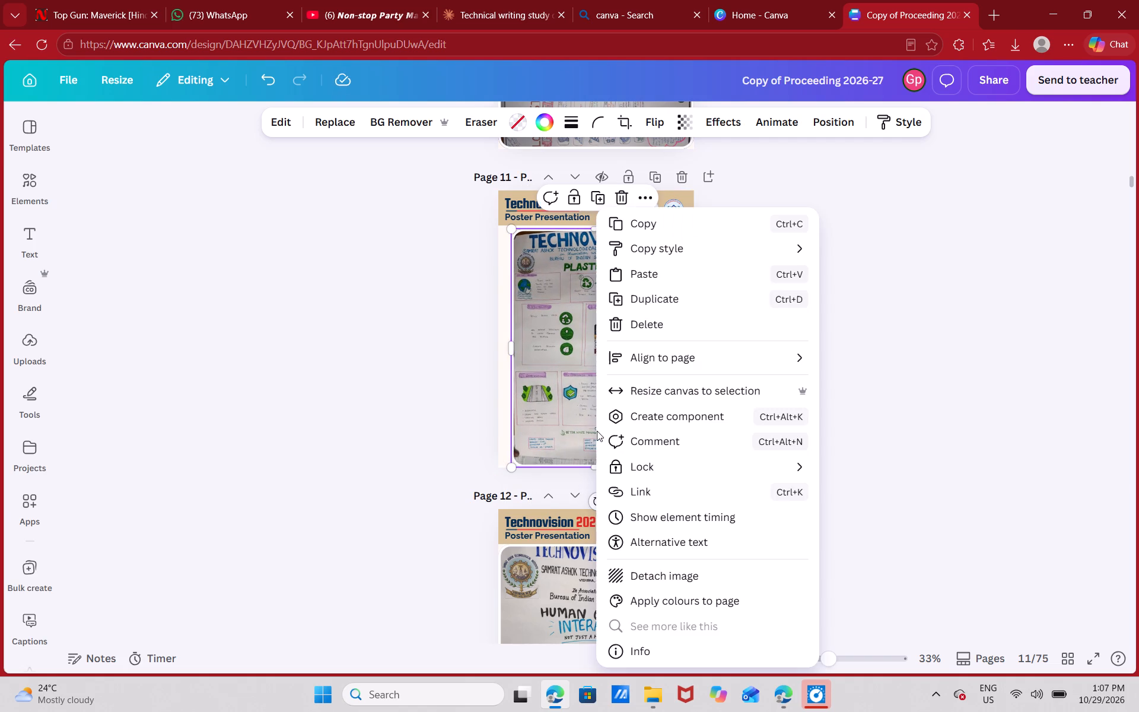
{"action": "left_click", "coordinate": [676, 369]}
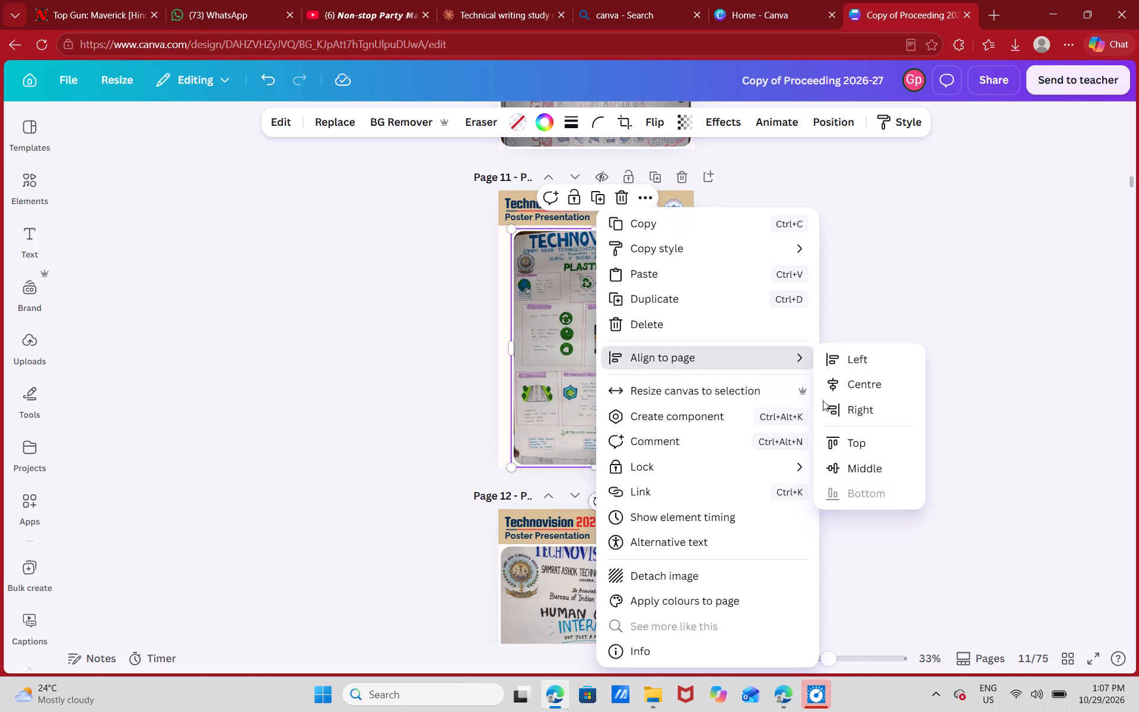
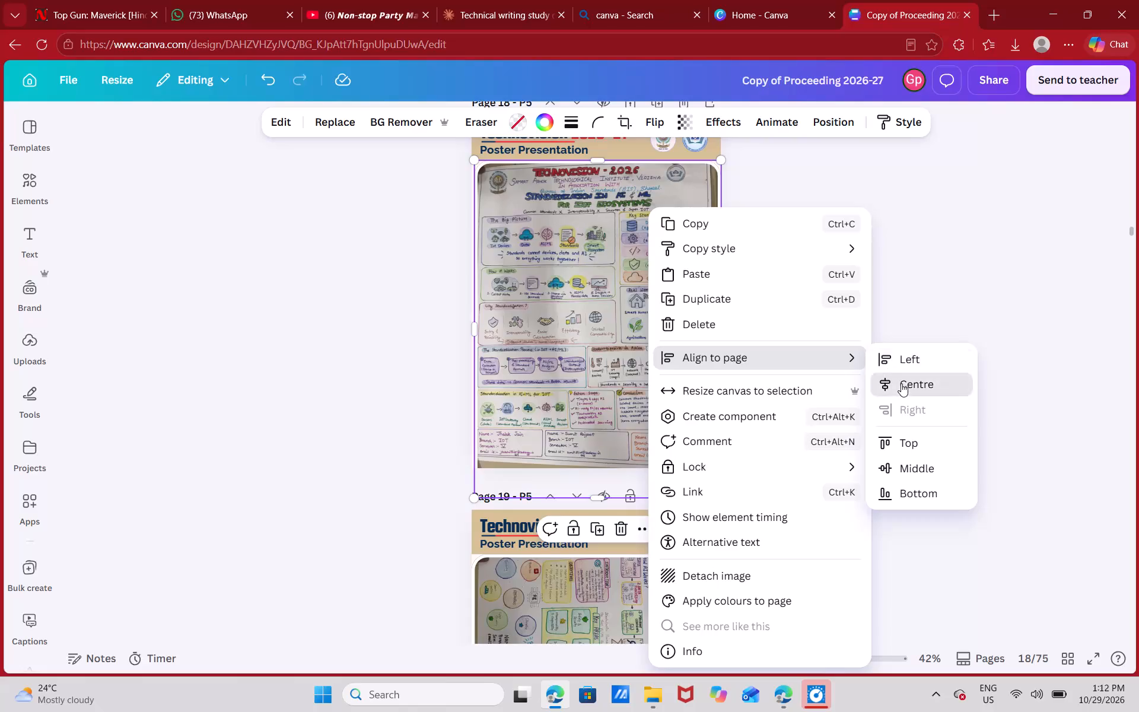
Rotate the Global Standards in Emerging Technologies poster on page 21 clockwise by about 2° to straighten it.
{"action": "left_click", "coordinate": [945, 331]}
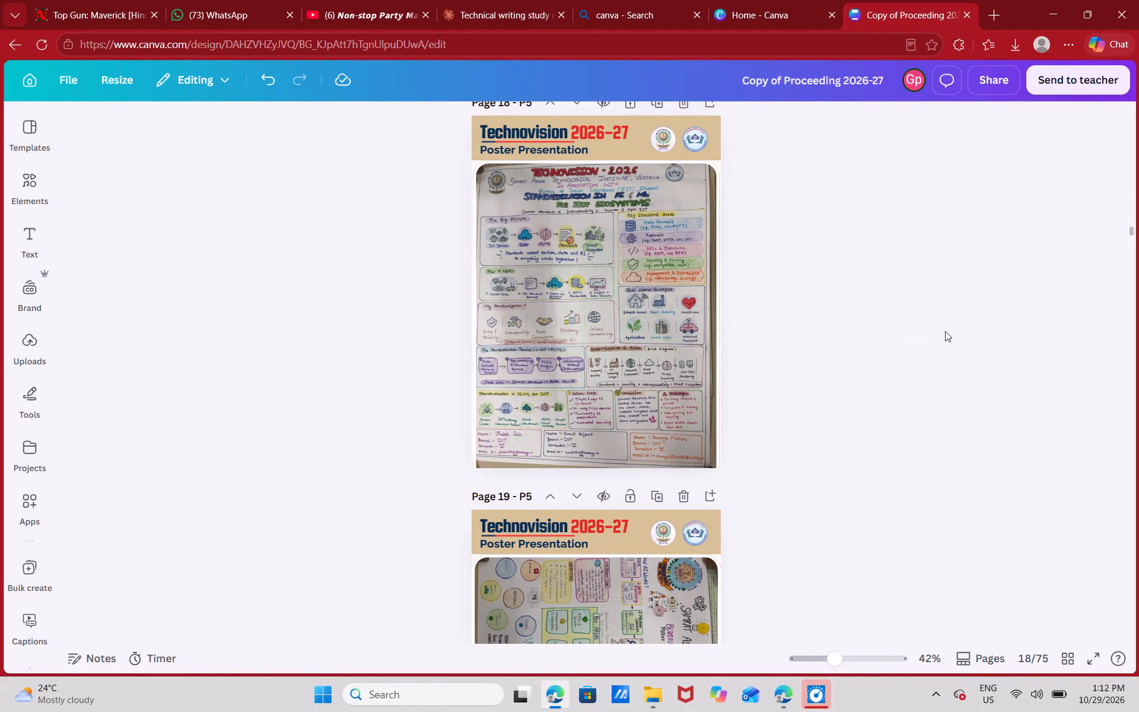
{"action": "scroll", "coordinate": [945, 331], "scroll_direction": "down", "scroll_amount": 4}
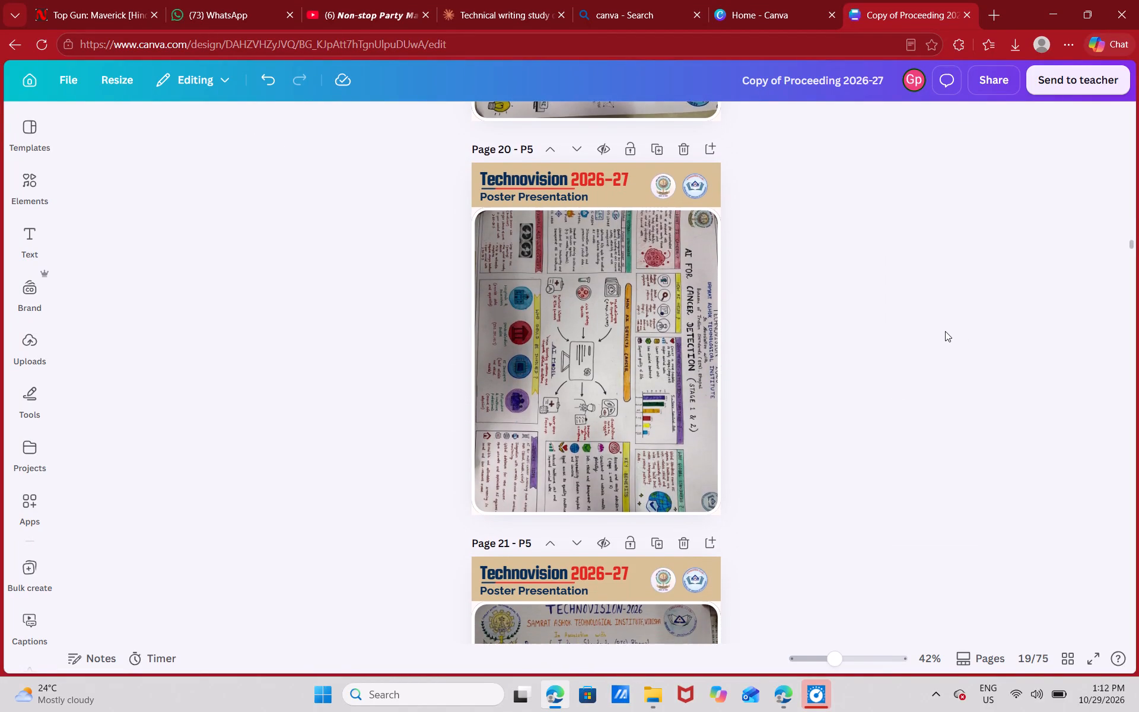
{"action": "scroll", "coordinate": [945, 331], "scroll_direction": "down", "scroll_amount": 2}
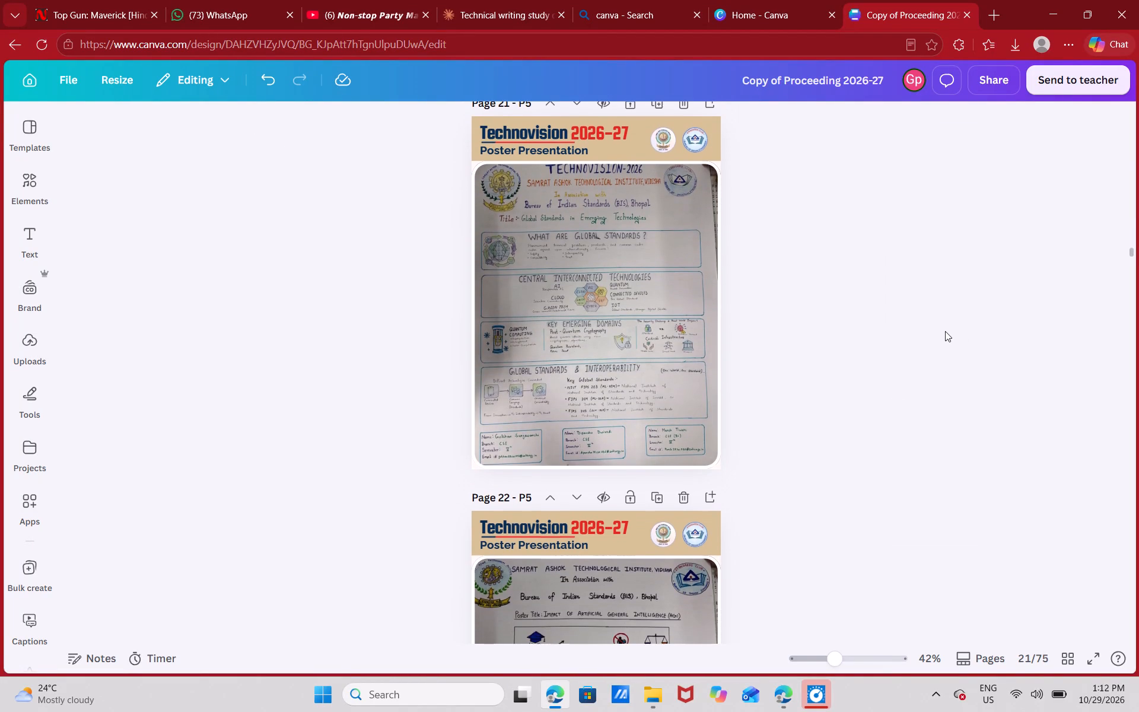
{"action": "left_click", "coordinate": [600, 310]}
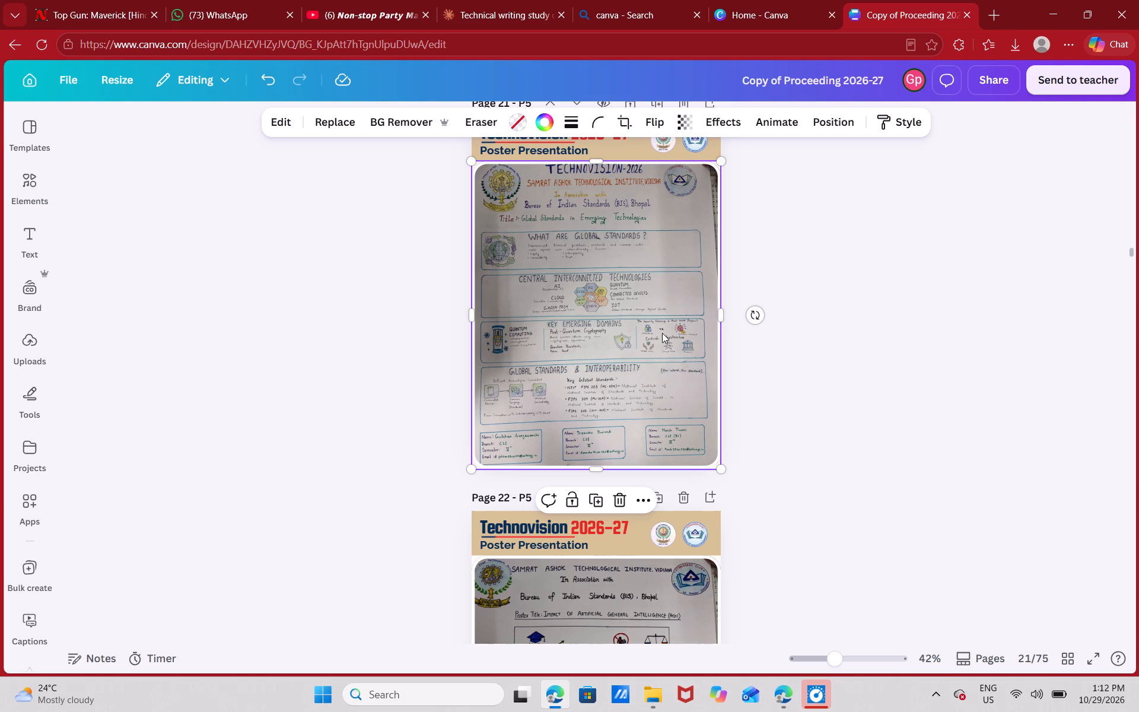
{"action": "left_click_drag", "start_coordinate": [756, 311], "coordinate": [753, 316]}
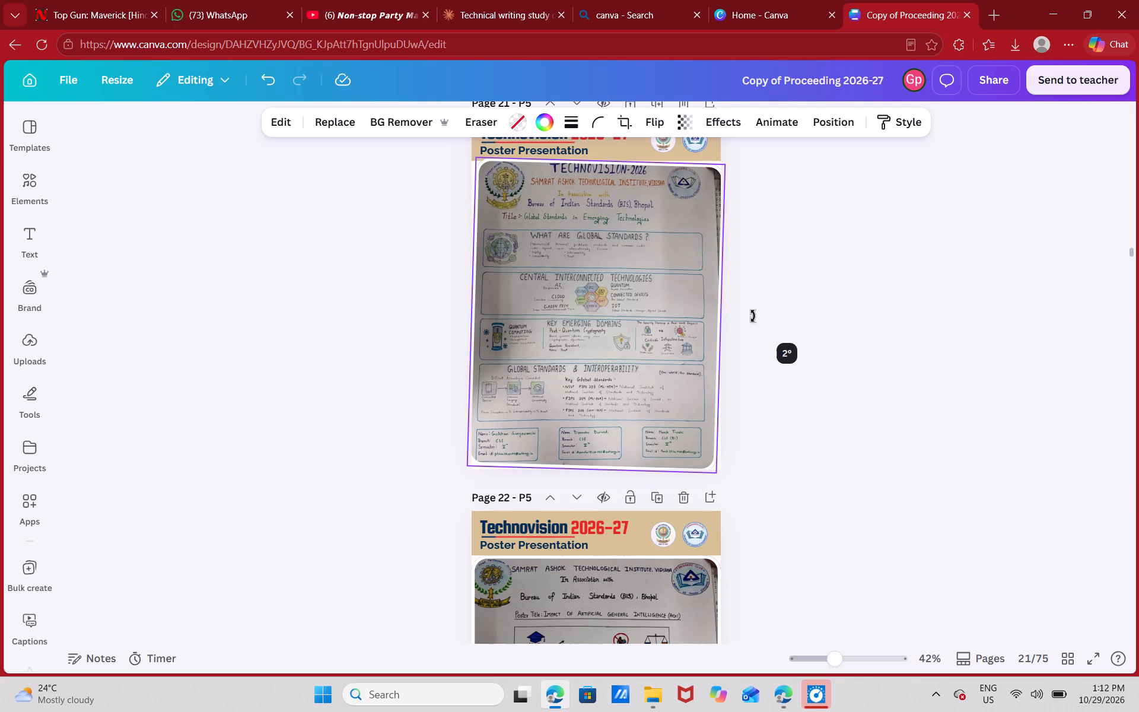
{"action": "left_click_drag", "start_coordinate": [753, 316], "coordinate": [749, 316]}
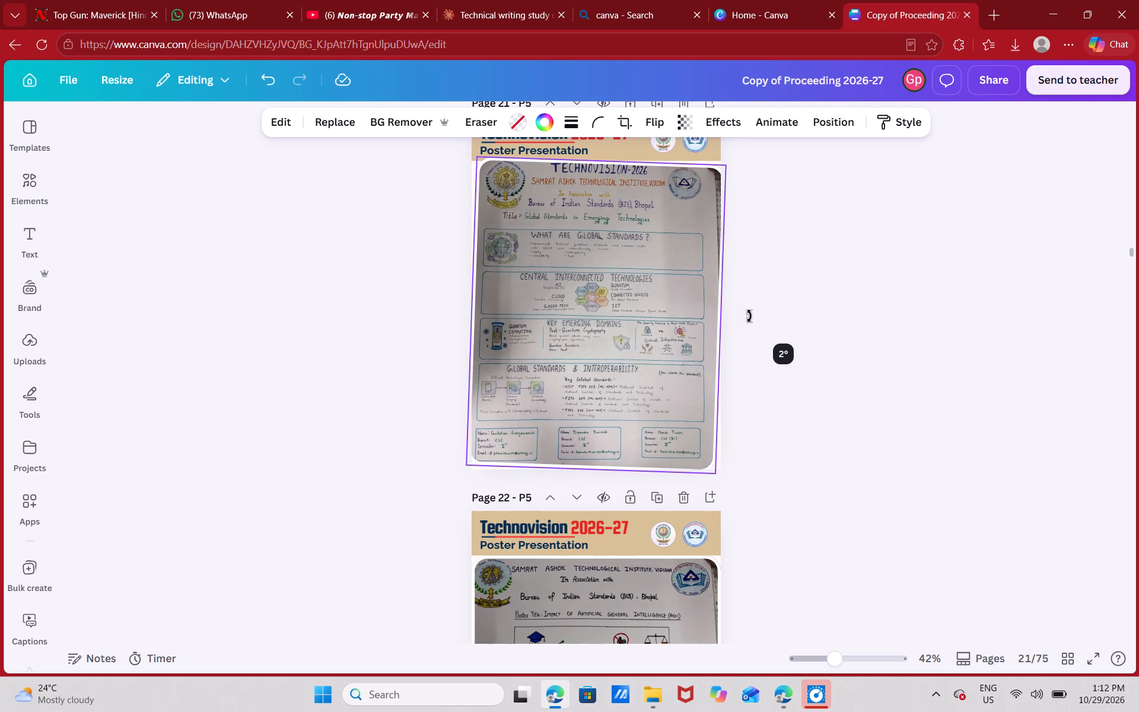
{"action": "left_click_drag", "start_coordinate": [749, 316], "coordinate": [750, 316]}
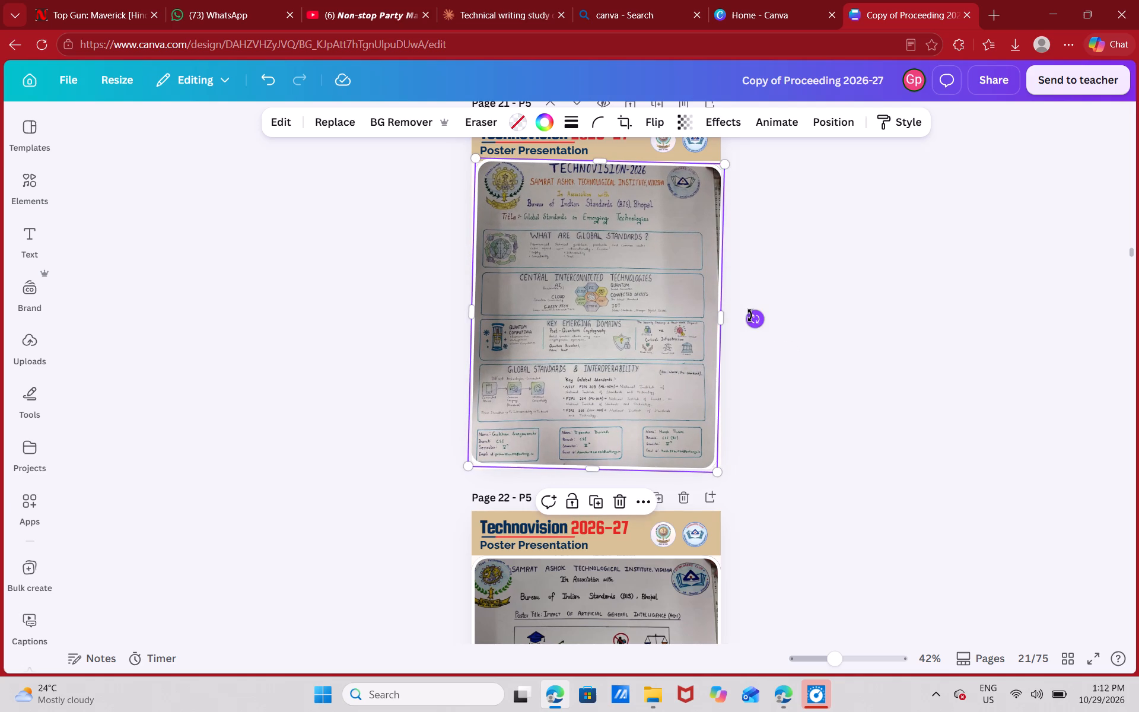
{"action": "left_click", "coordinate": [750, 316]}
{"action": "left_click", "coordinate": [769, 271]}
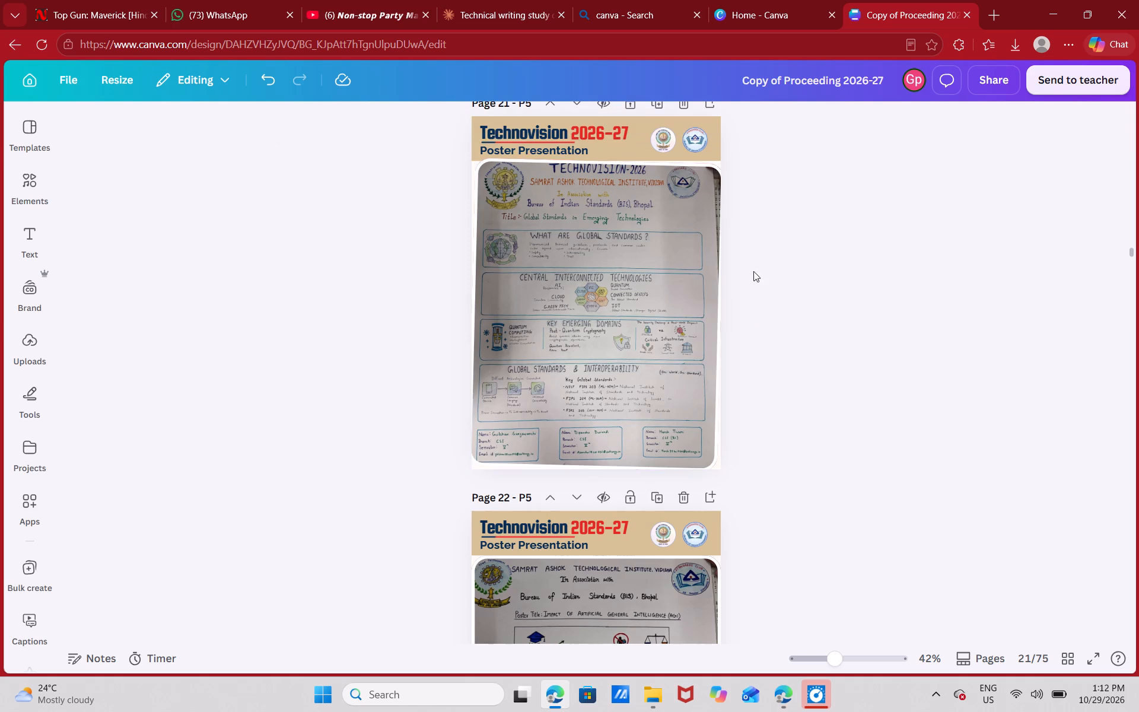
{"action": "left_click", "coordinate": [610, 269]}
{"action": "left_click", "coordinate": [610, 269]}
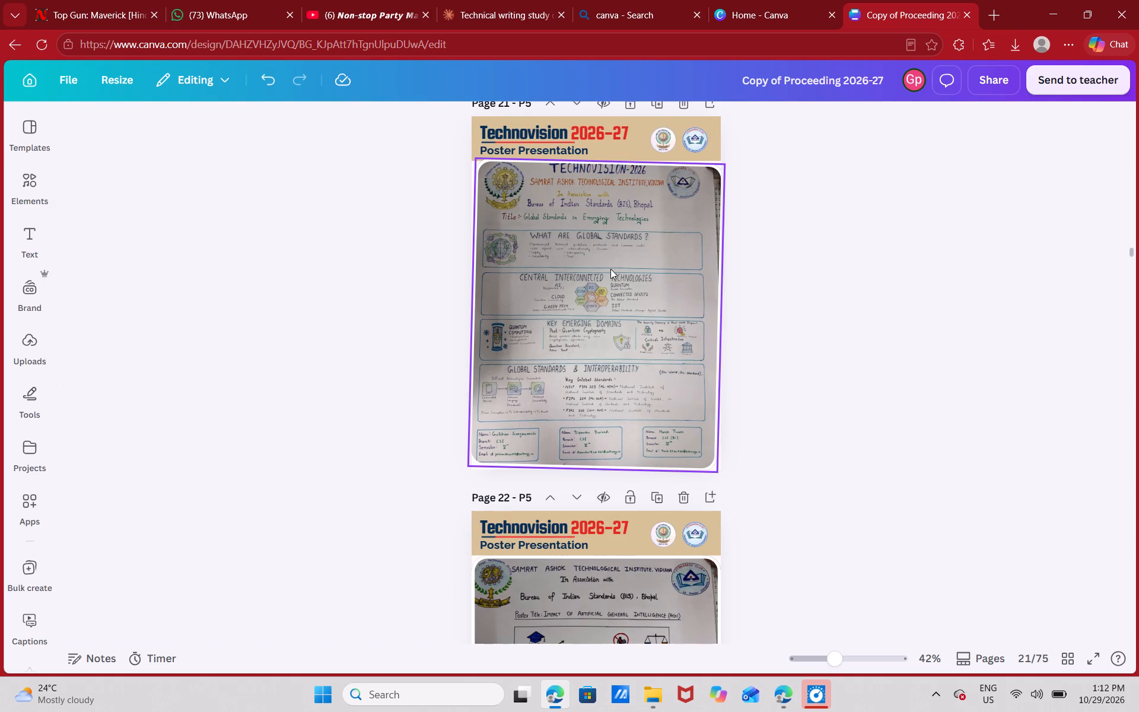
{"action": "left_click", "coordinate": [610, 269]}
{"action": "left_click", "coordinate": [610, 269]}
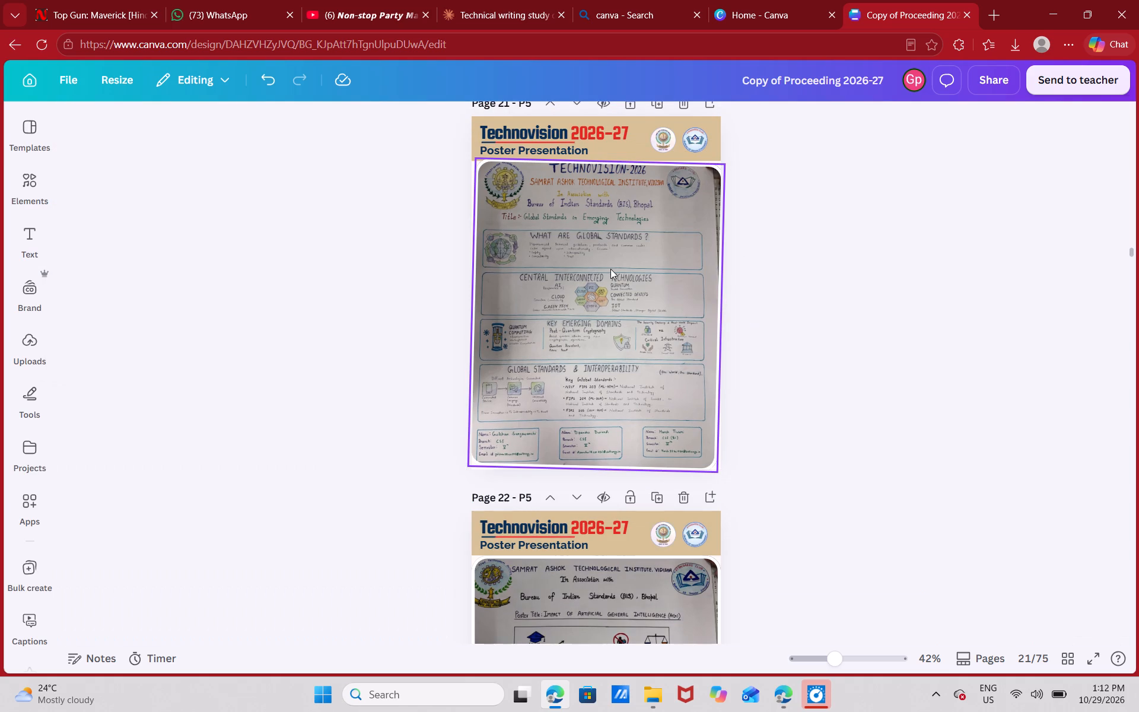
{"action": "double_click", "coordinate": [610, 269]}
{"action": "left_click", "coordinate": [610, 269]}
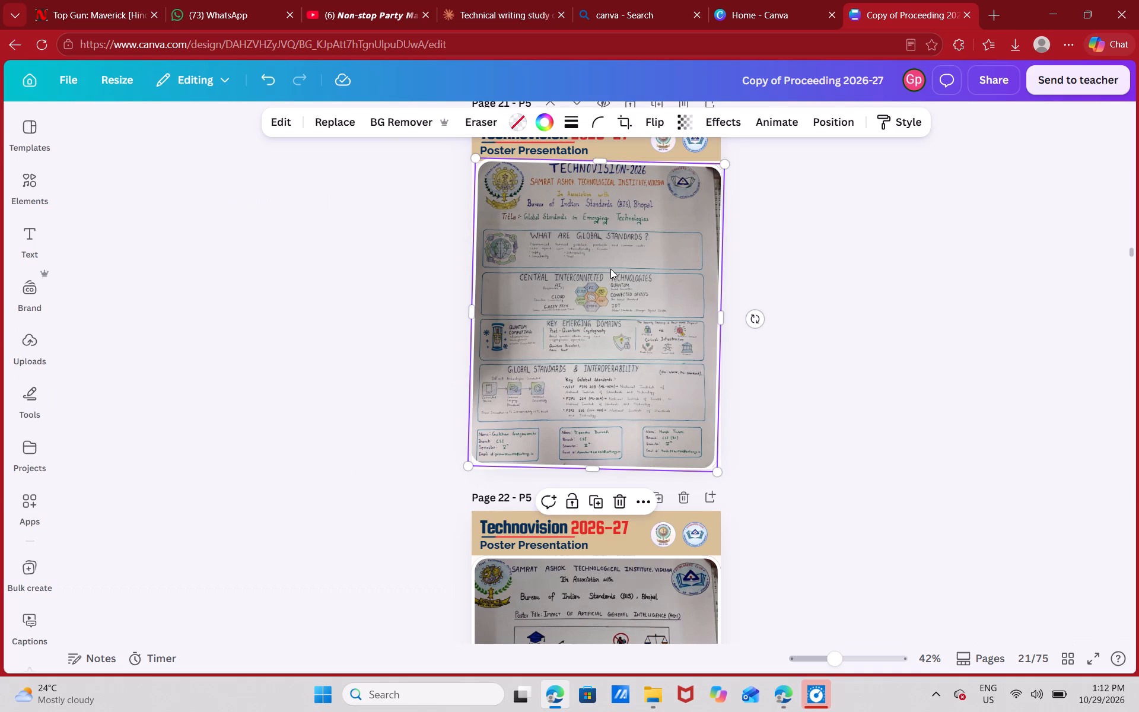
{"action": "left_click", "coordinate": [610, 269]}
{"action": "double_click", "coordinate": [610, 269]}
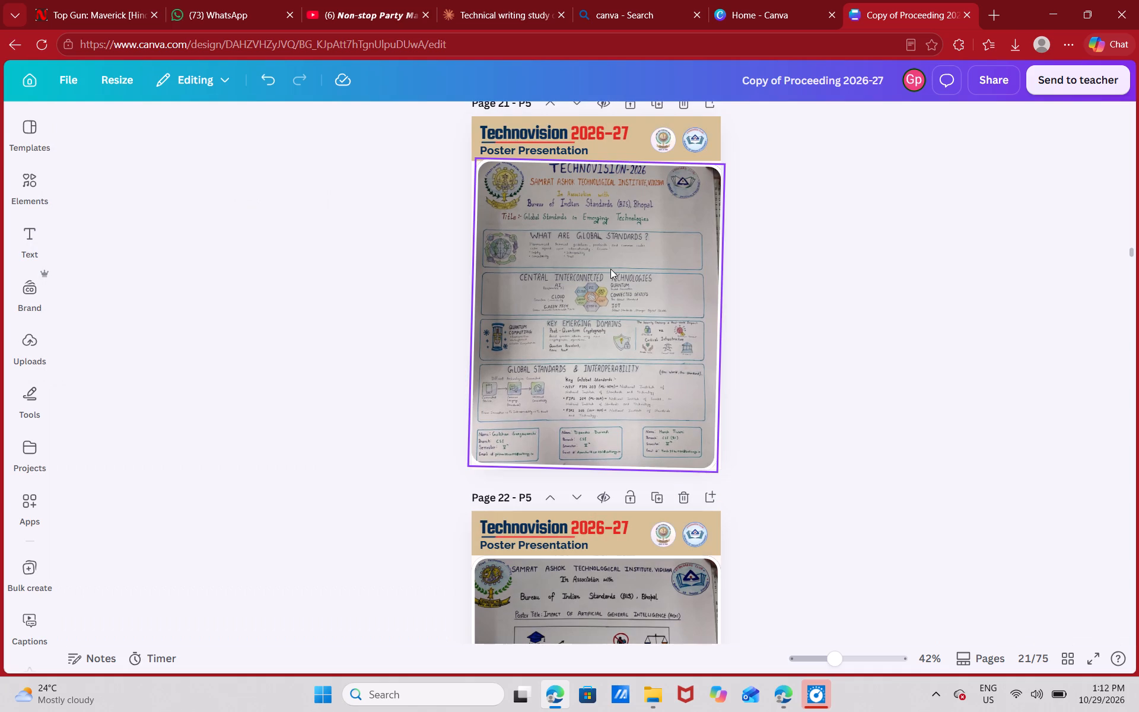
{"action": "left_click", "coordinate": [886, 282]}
Rotate the upside-down JALNETRA image on page 27 by 180° within its crop frame.
{"action": "scroll", "coordinate": [644, 587], "scroll_direction": "down", "scroll_amount": 1}
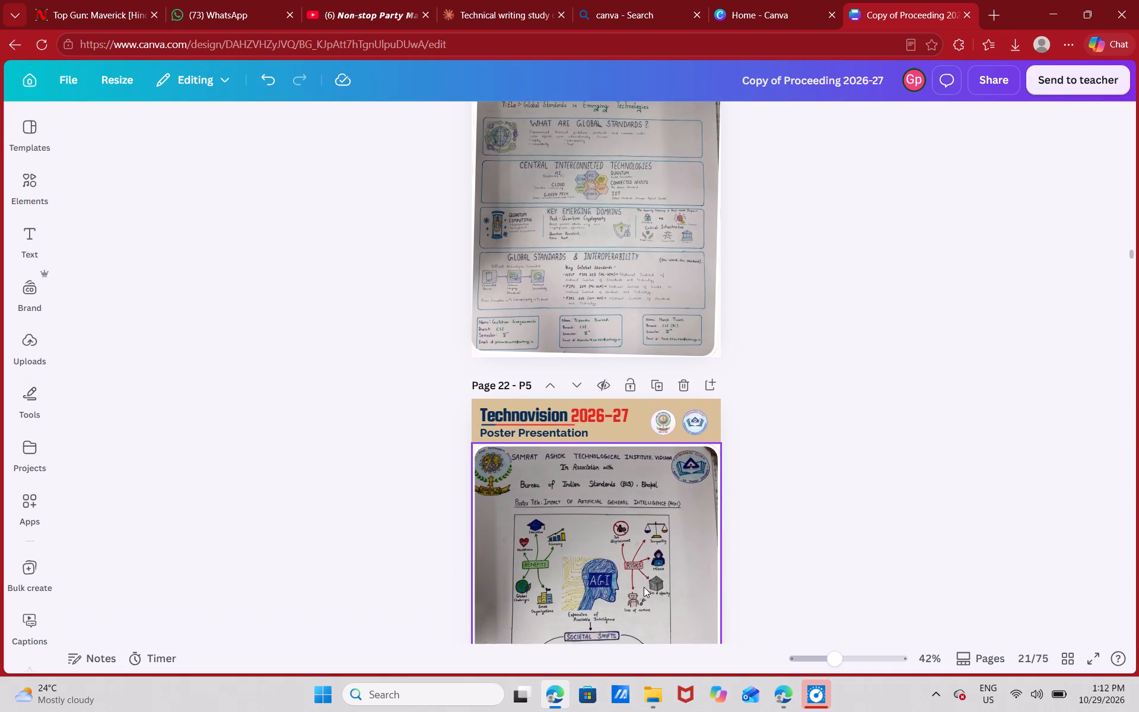
{"action": "scroll", "coordinate": [644, 587], "scroll_direction": "down", "scroll_amount": 4}
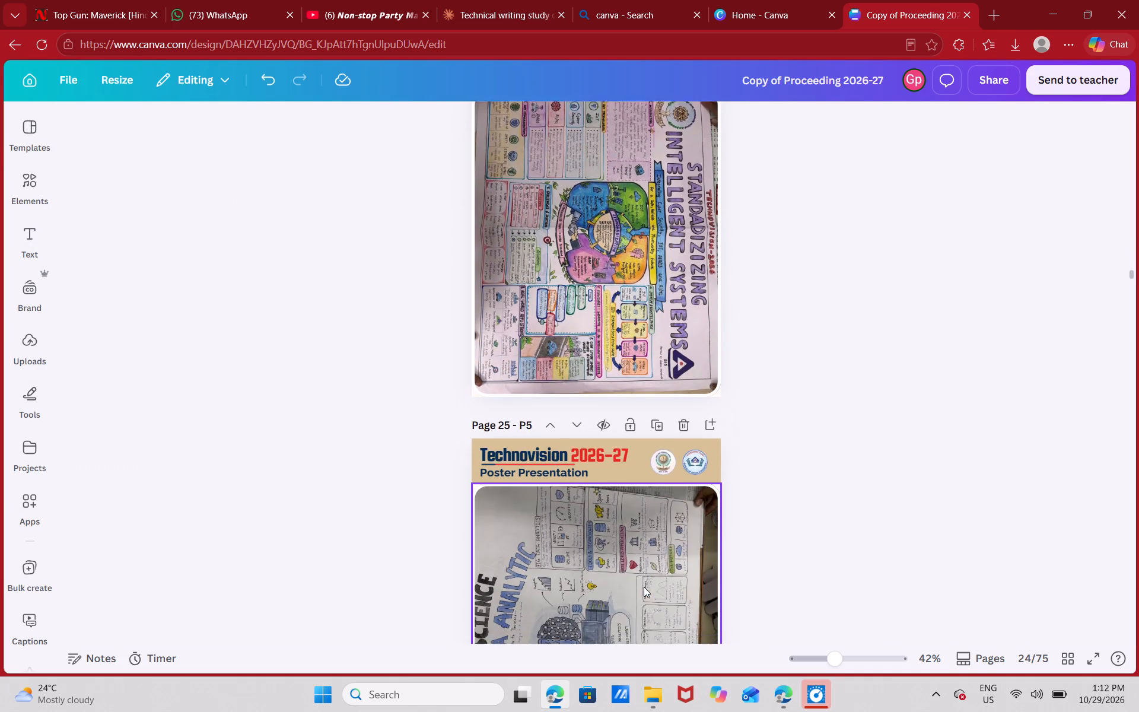
{"action": "scroll", "coordinate": [644, 587], "scroll_direction": "down", "scroll_amount": 4}
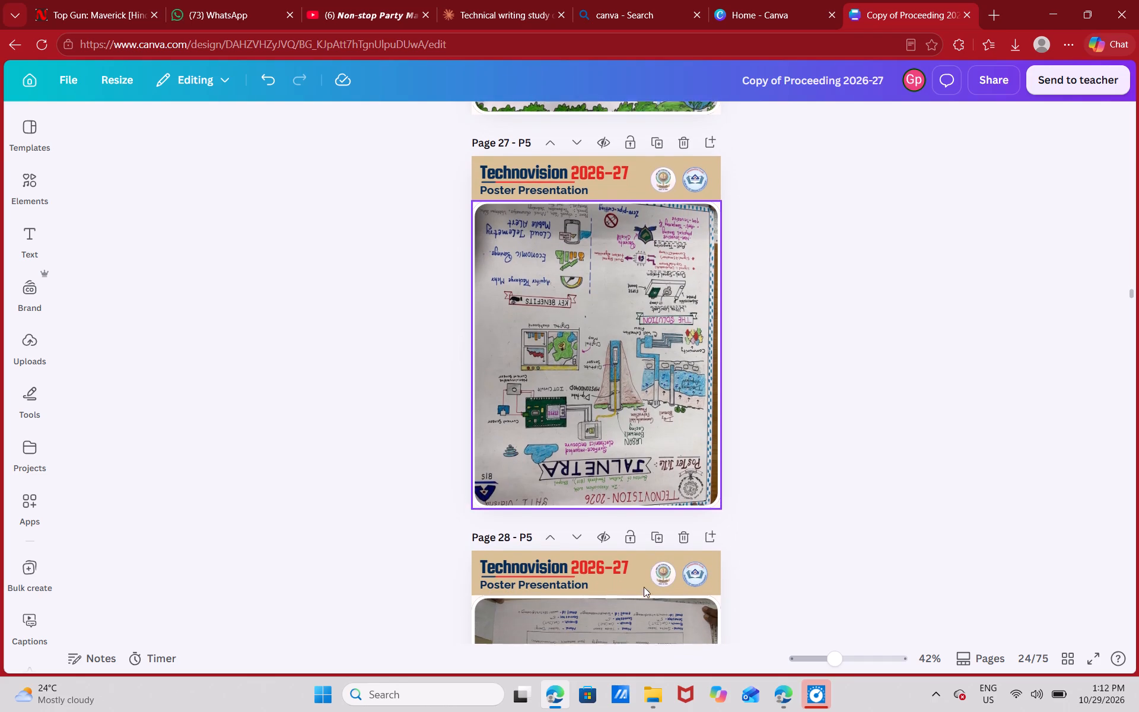
{"action": "scroll", "coordinate": [648, 438], "scroll_direction": "up", "scroll_amount": 2}
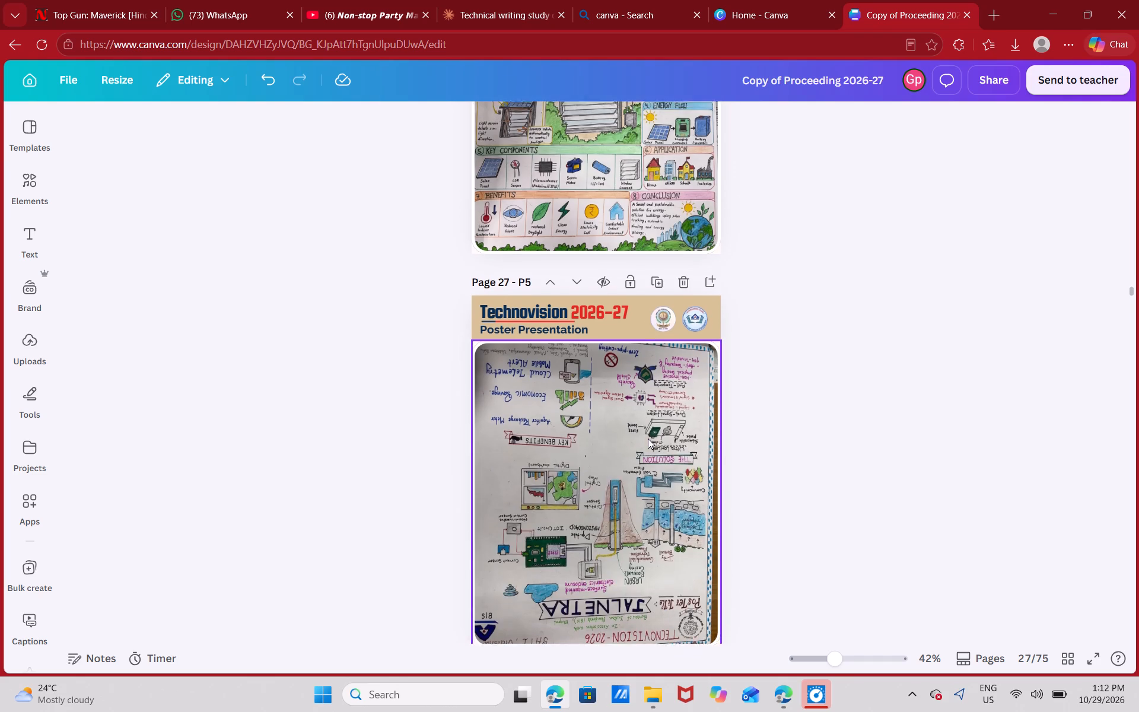
{"action": "left_click", "coordinate": [642, 341]}
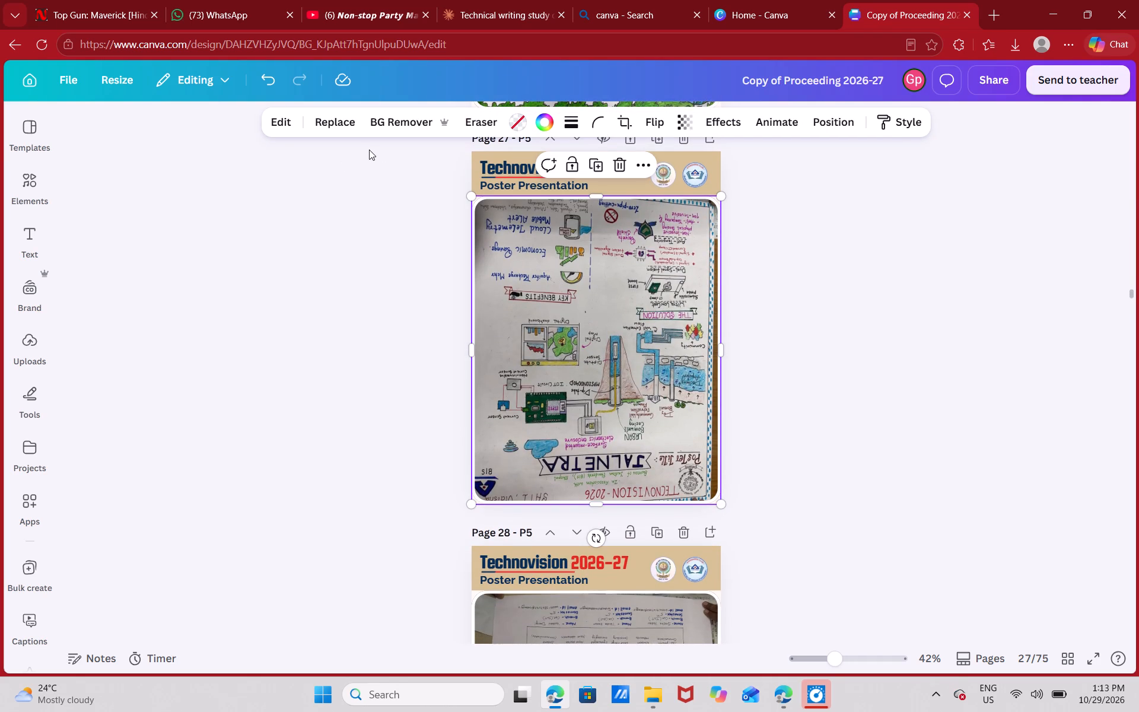
{"action": "double_click", "coordinate": [513, 277]}
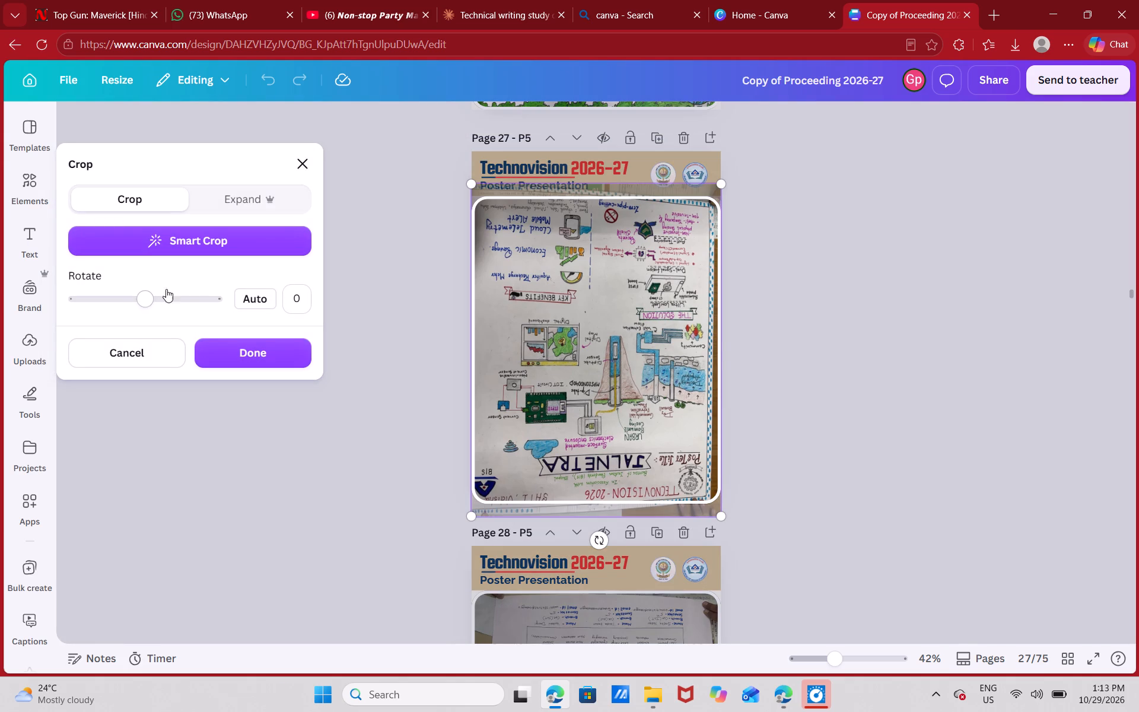
{"action": "left_click_drag", "start_coordinate": [154, 291], "coordinate": [272, 317]}
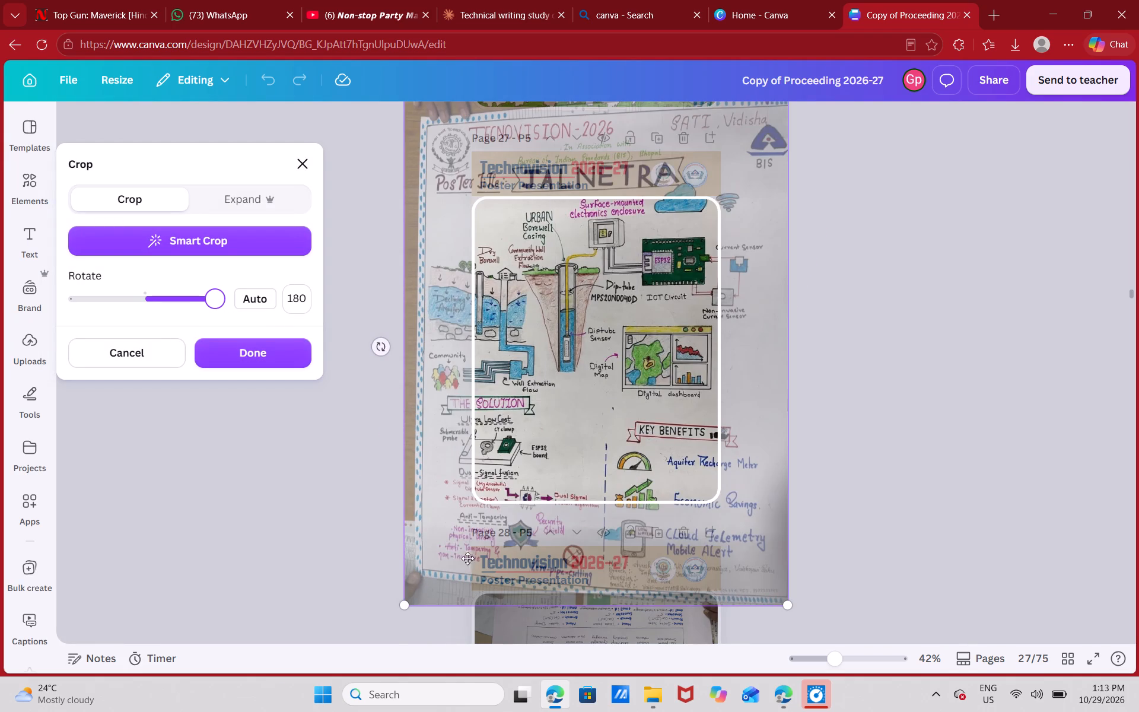
Shrink the JALNETRA image proportionally within its crop frame to match the frame's width, and apply the crop.
{"action": "left_click_drag", "start_coordinate": [406, 602], "coordinate": [475, 497]}
{"action": "scroll", "coordinate": [922, 234], "scroll_direction": "up", "scroll_amount": 1}
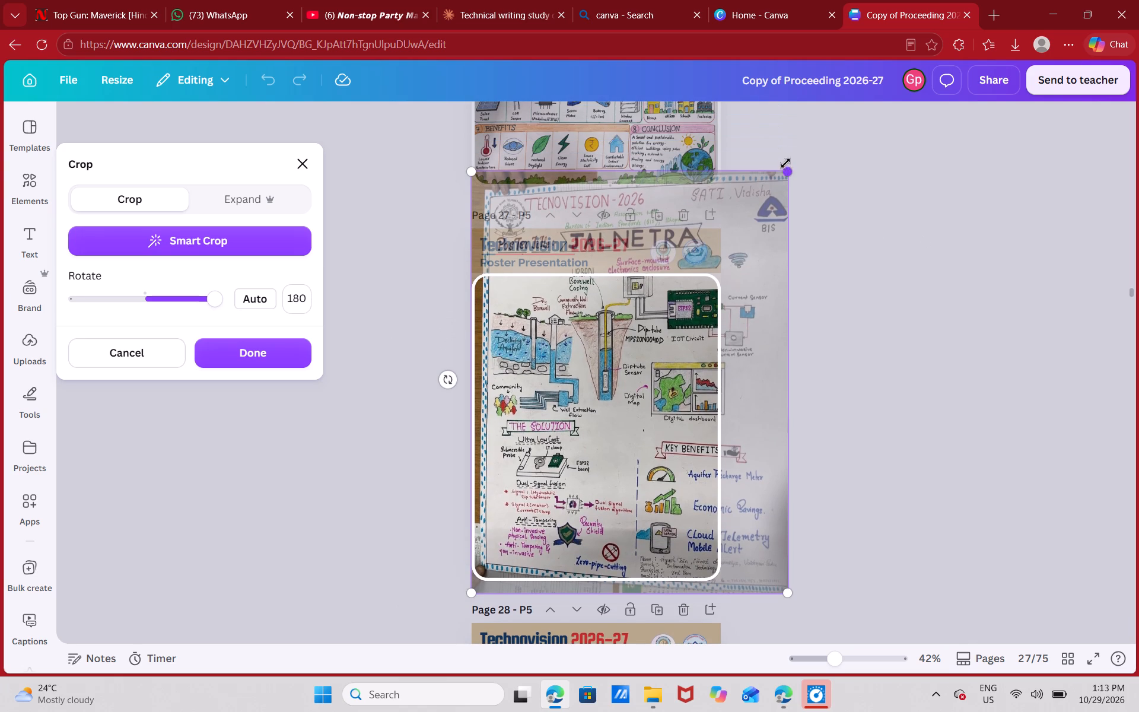
{"action": "left_click_drag", "start_coordinate": [784, 173], "coordinate": [679, 293]}
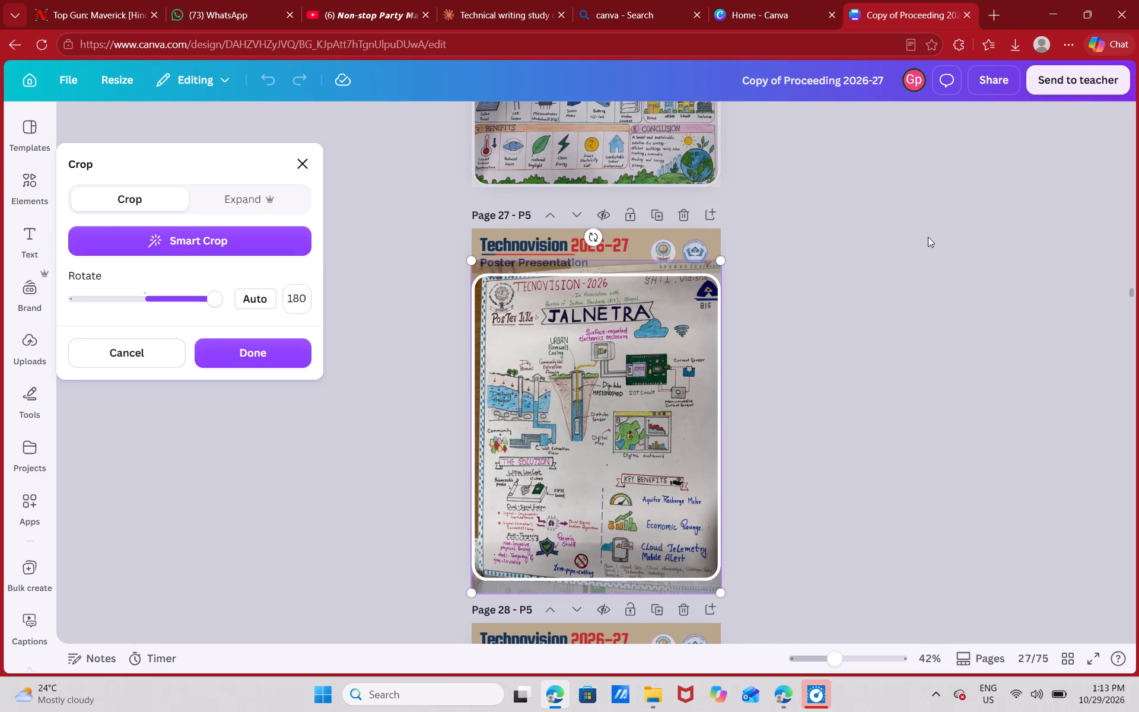
{"action": "left_click", "coordinate": [928, 237]}
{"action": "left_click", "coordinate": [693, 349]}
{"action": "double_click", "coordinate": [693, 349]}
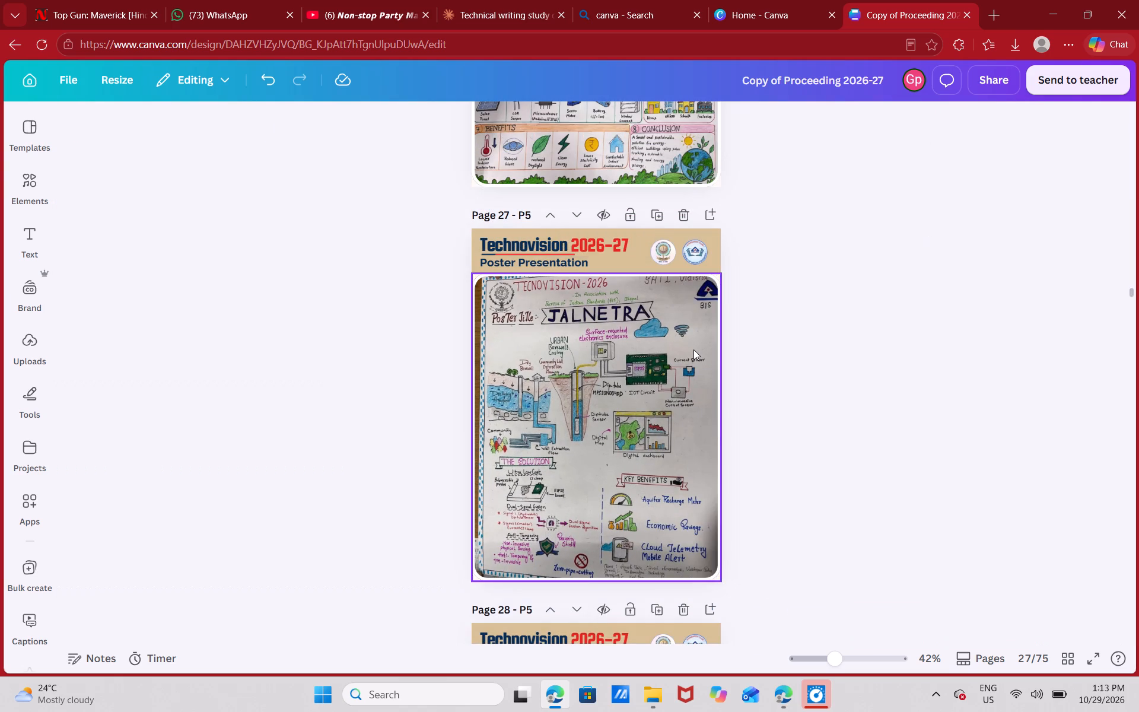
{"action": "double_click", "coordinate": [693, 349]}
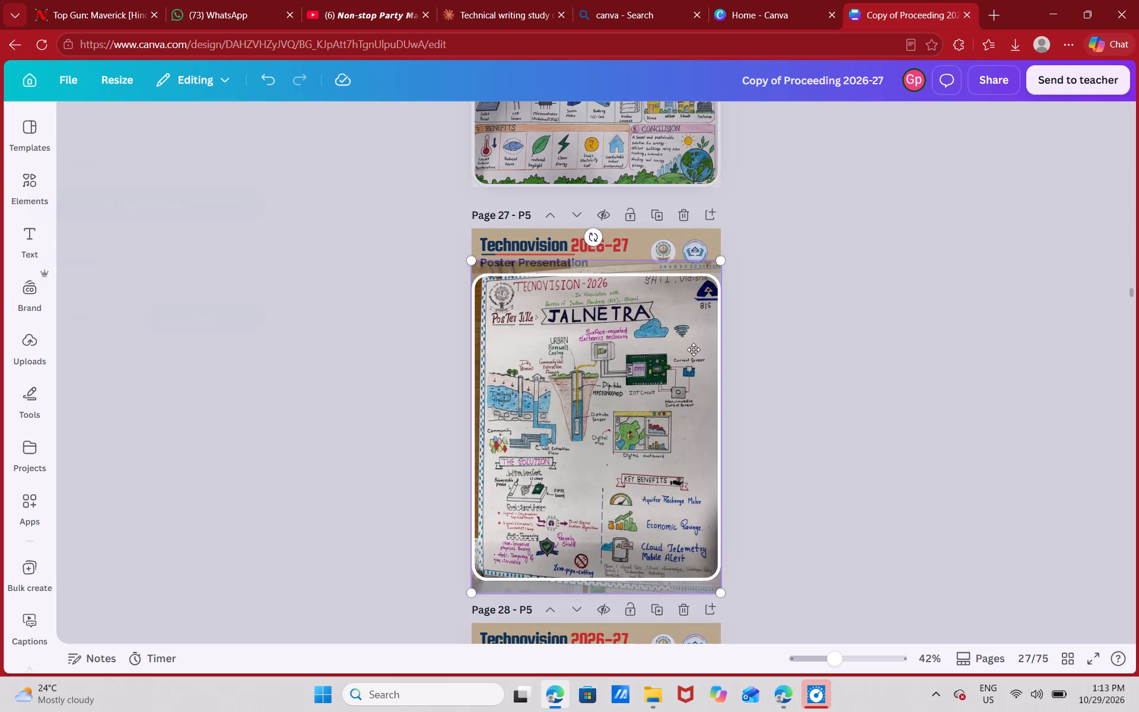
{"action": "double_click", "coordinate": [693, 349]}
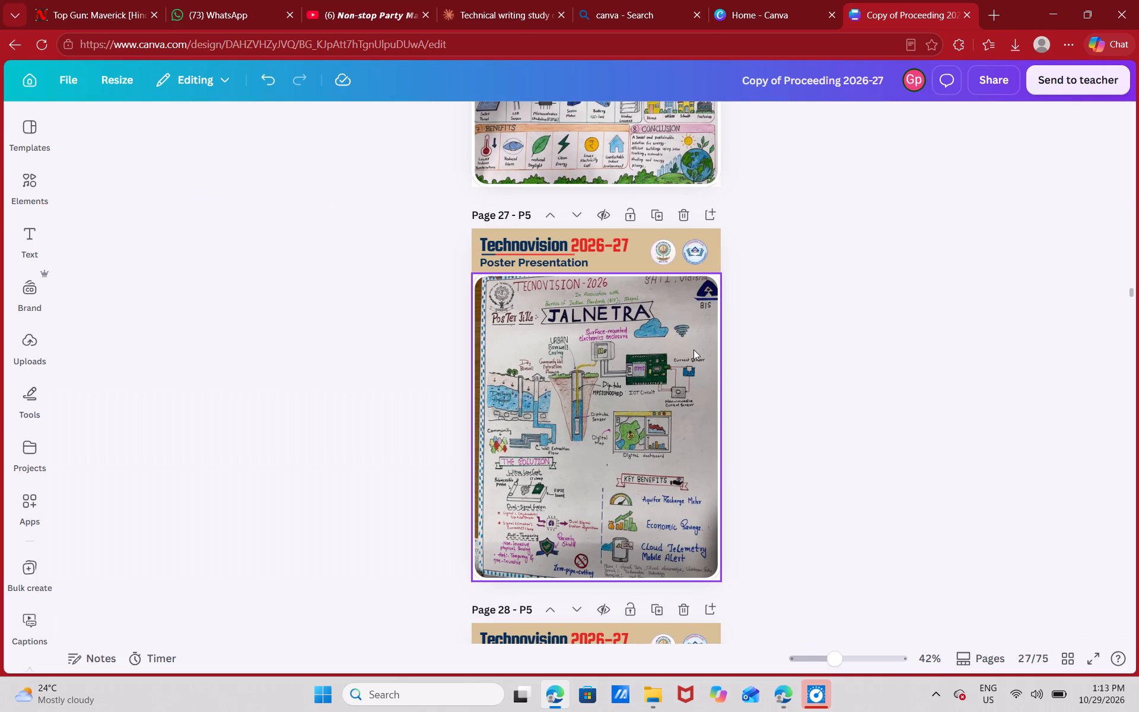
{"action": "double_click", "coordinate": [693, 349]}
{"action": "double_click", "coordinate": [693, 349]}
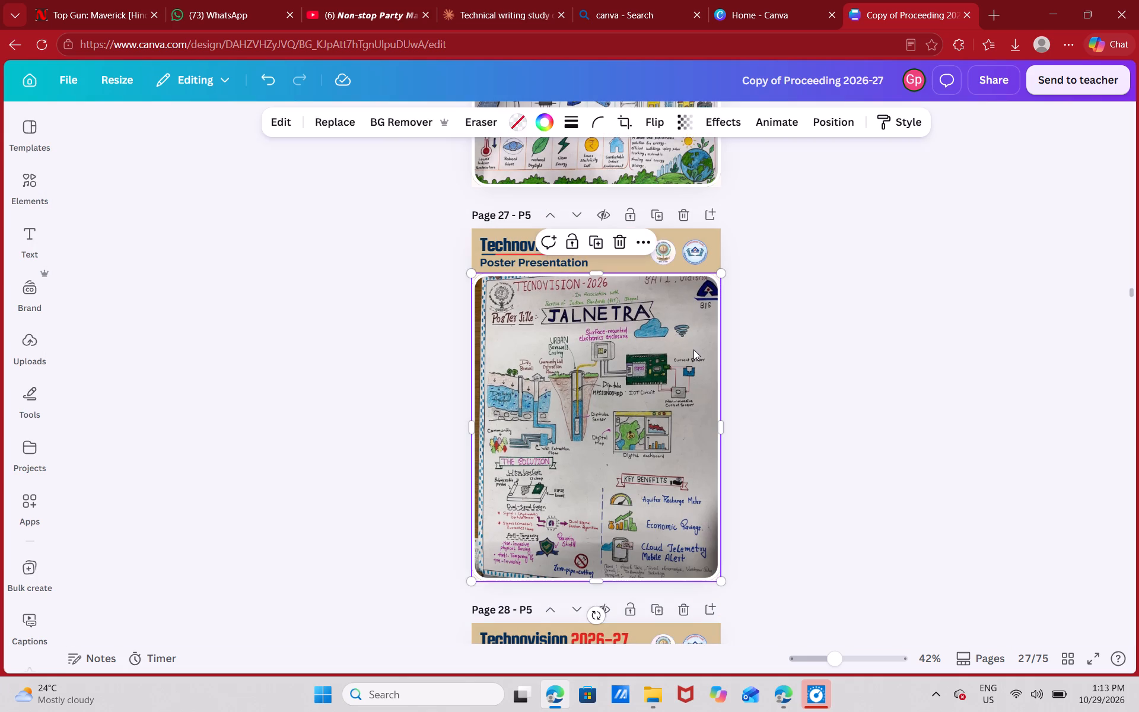
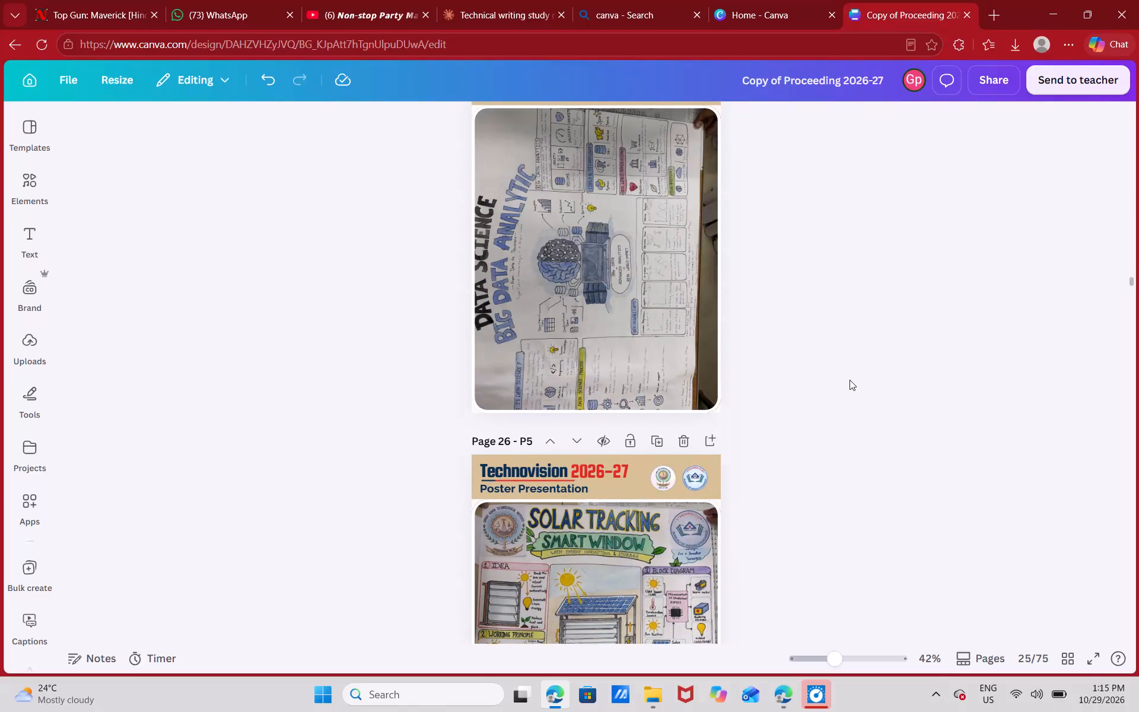
Review the poster pages from page 25 back to page 13, checking each image's orientation and fit.
{"action": "scroll", "coordinate": [850, 380], "scroll_direction": "up", "scroll_amount": 1}
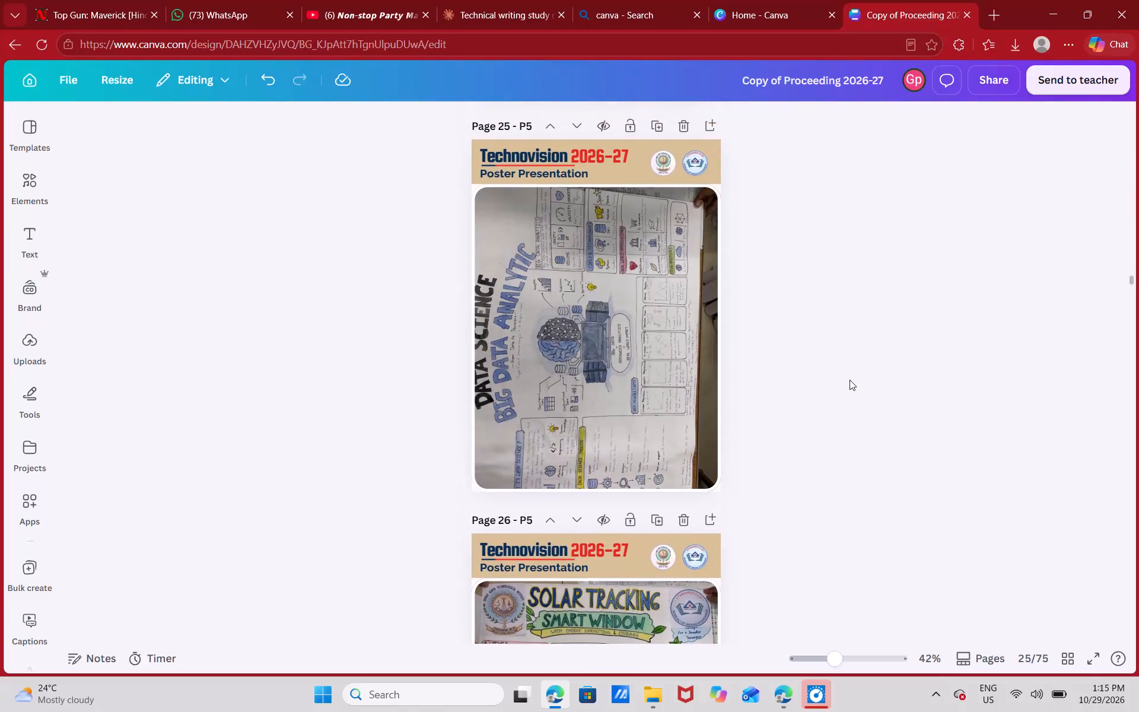
{"action": "scroll", "coordinate": [850, 380], "scroll_direction": "up", "scroll_amount": 1}
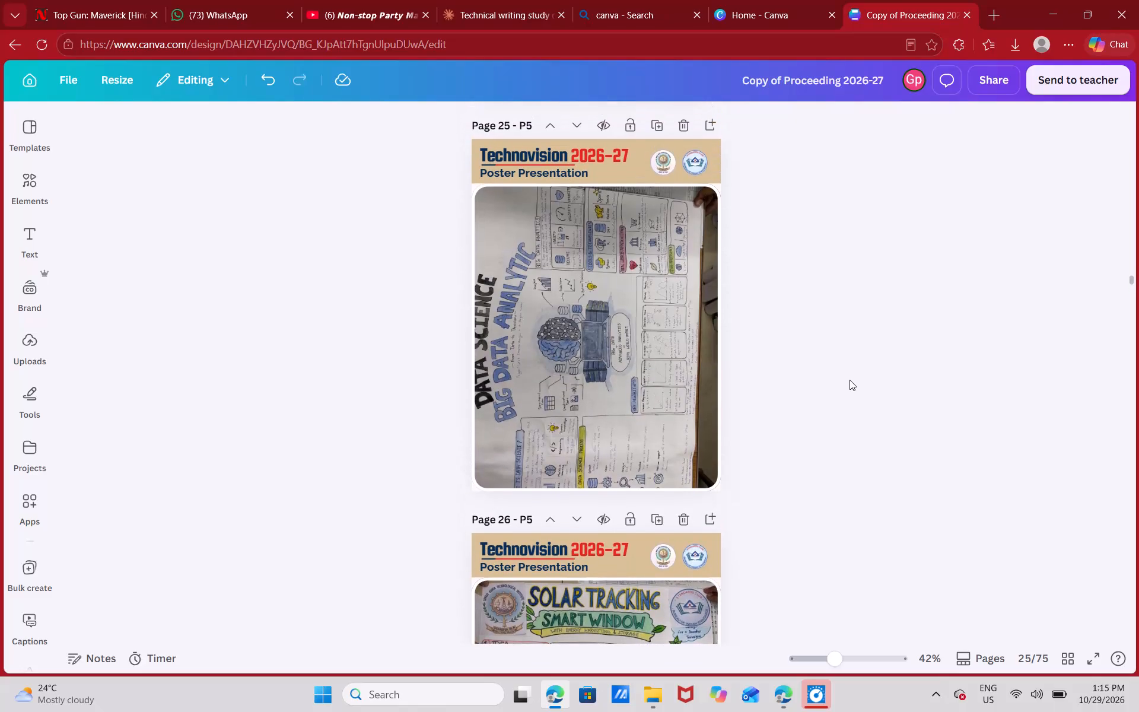
{"action": "scroll", "coordinate": [850, 380], "scroll_direction": "up", "scroll_amount": 7}
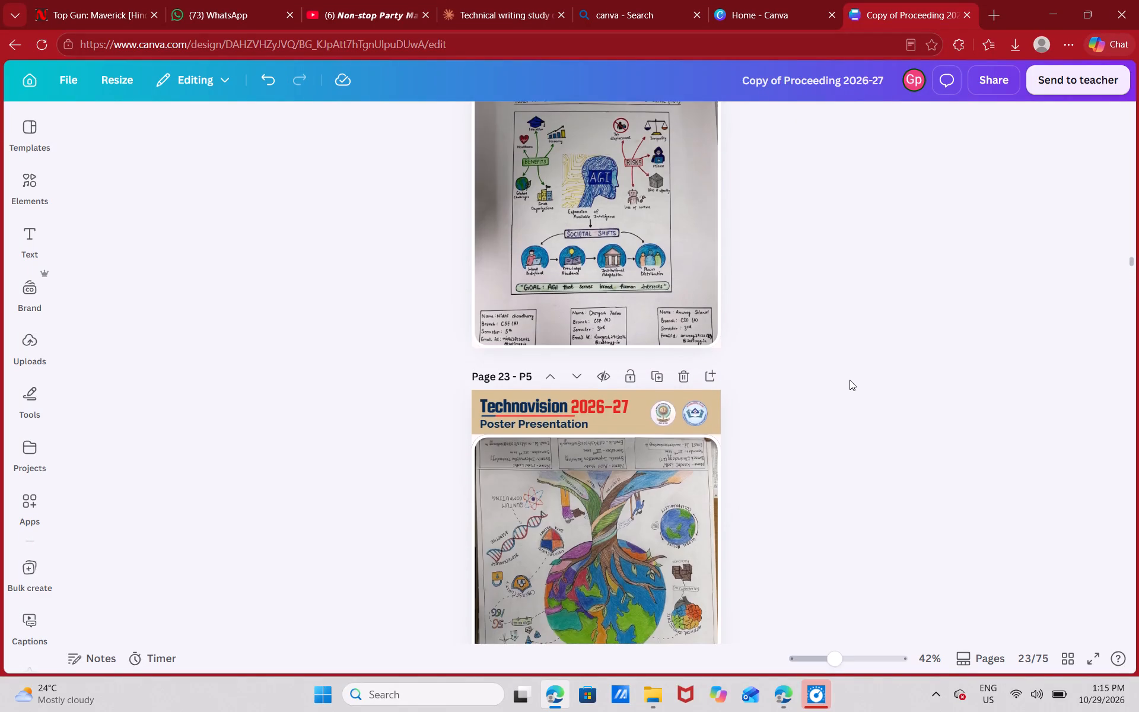
{"action": "scroll", "coordinate": [850, 380], "scroll_direction": "up", "scroll_amount": 2}
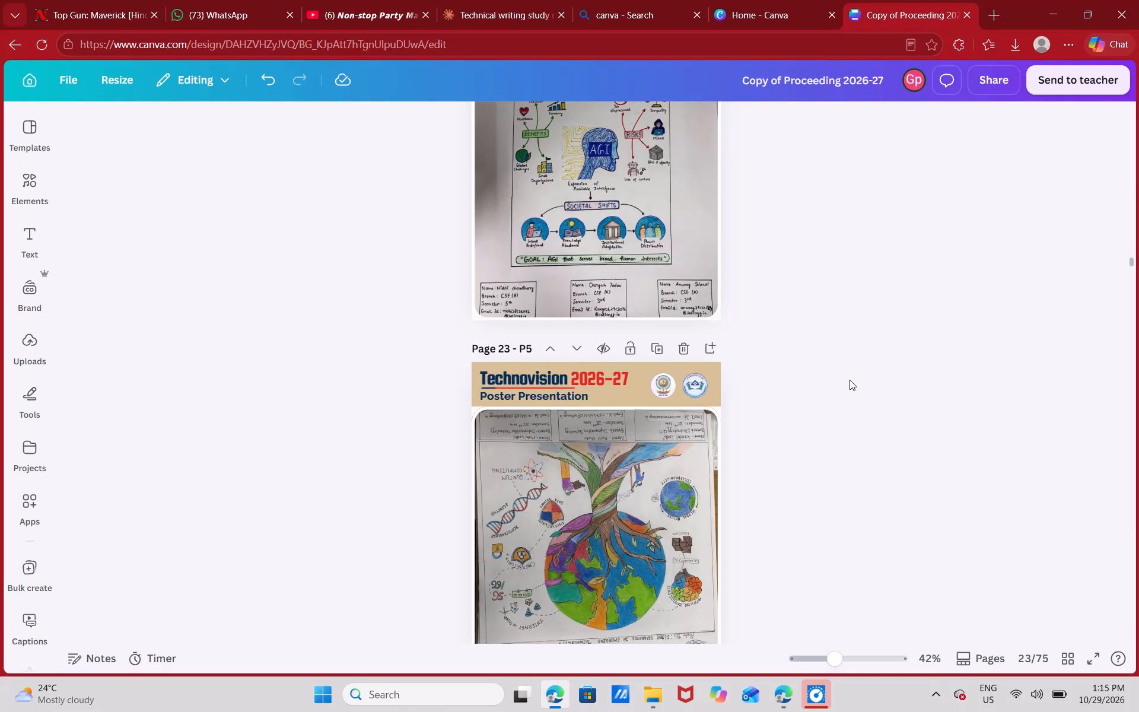
{"action": "scroll", "coordinate": [850, 380], "scroll_direction": "up", "scroll_amount": 5}
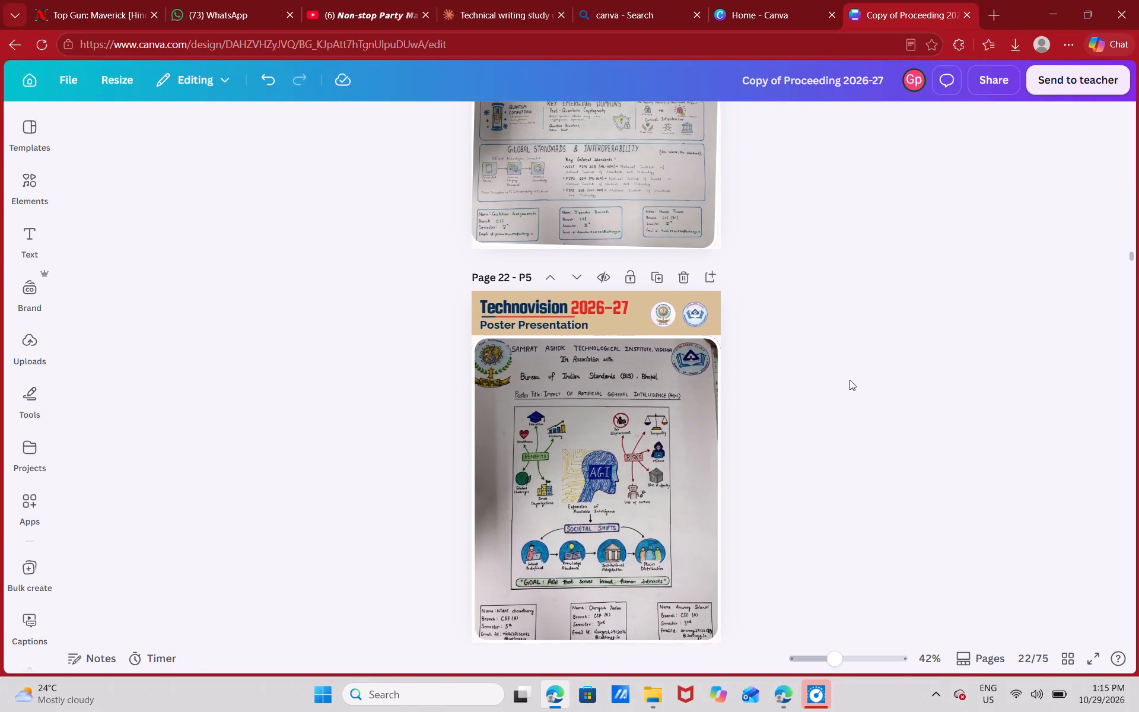
{"action": "scroll", "coordinate": [850, 380], "scroll_direction": "up", "scroll_amount": 5}
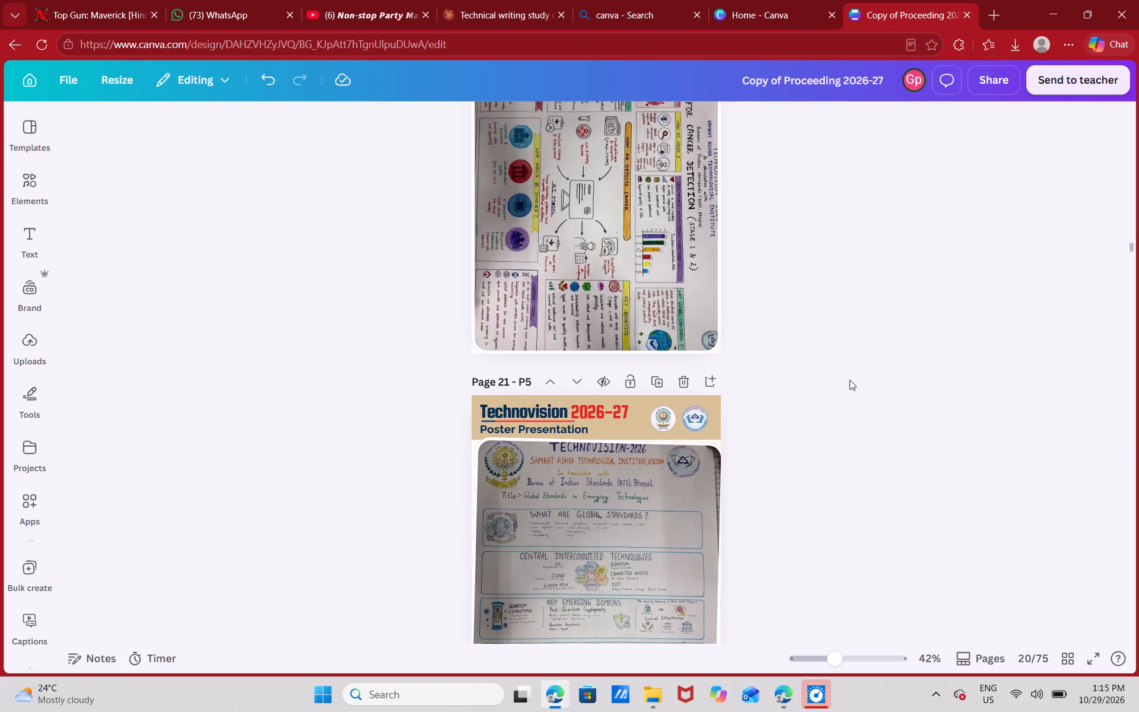
{"action": "scroll", "coordinate": [850, 380], "scroll_direction": "up", "scroll_amount": 4}
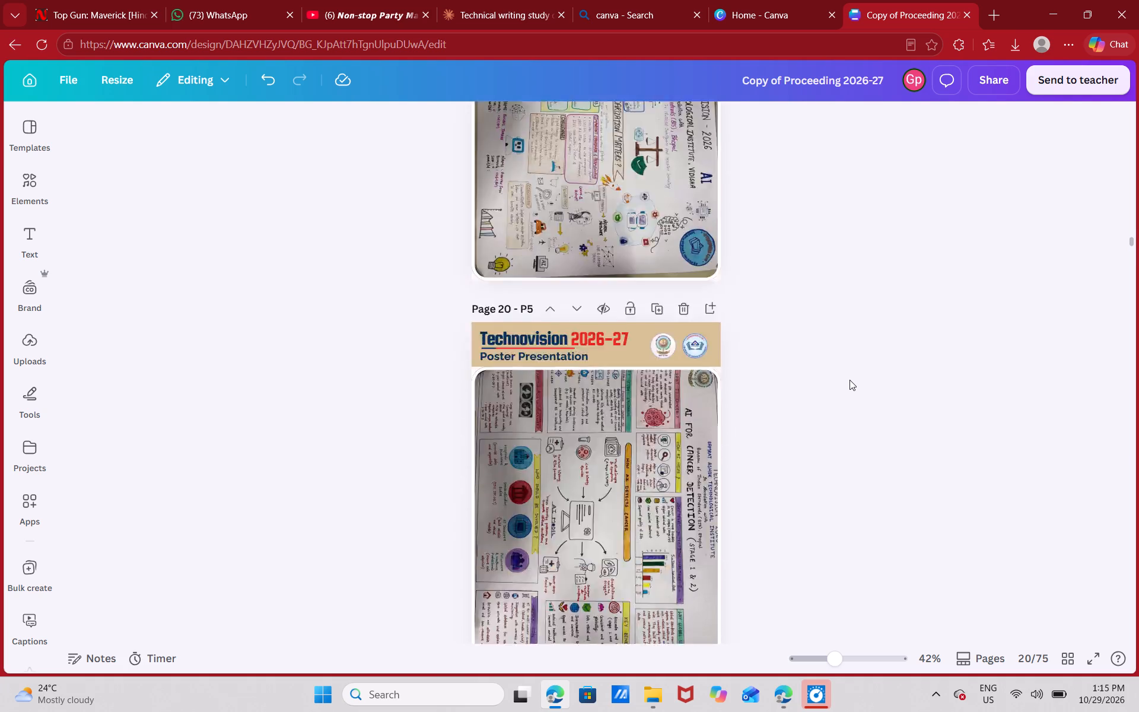
{"action": "scroll", "coordinate": [850, 380], "scroll_direction": "up", "scroll_amount": 6}
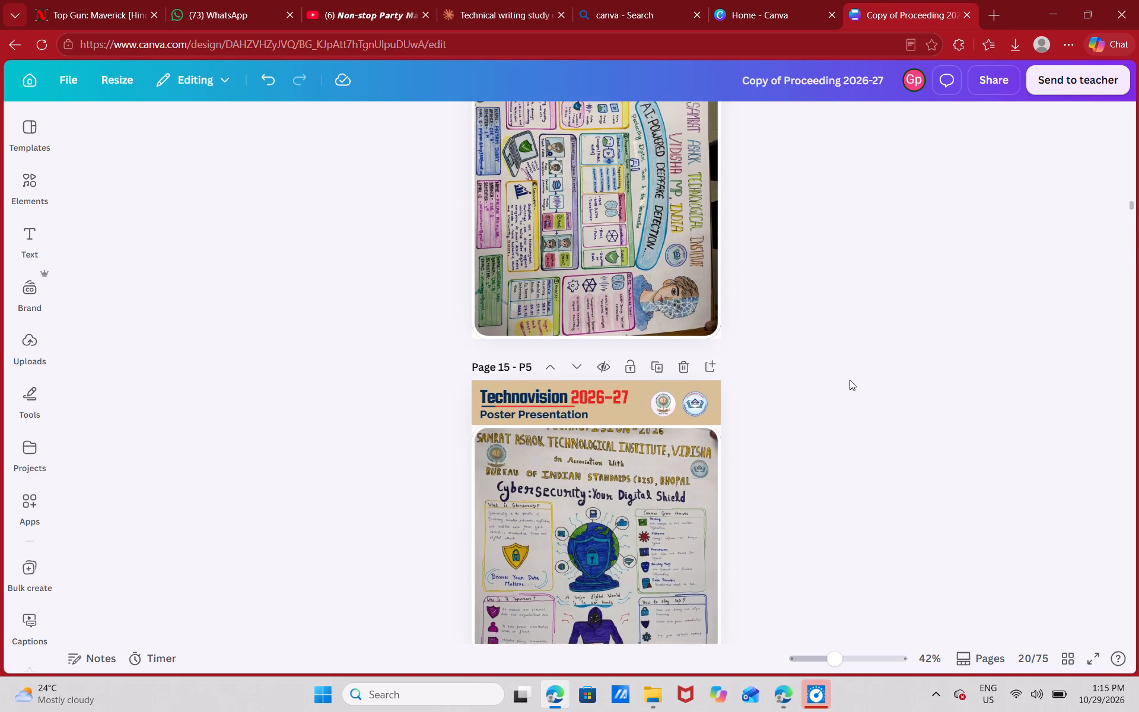
{"action": "scroll", "coordinate": [850, 380], "scroll_direction": "up", "scroll_amount": 8}
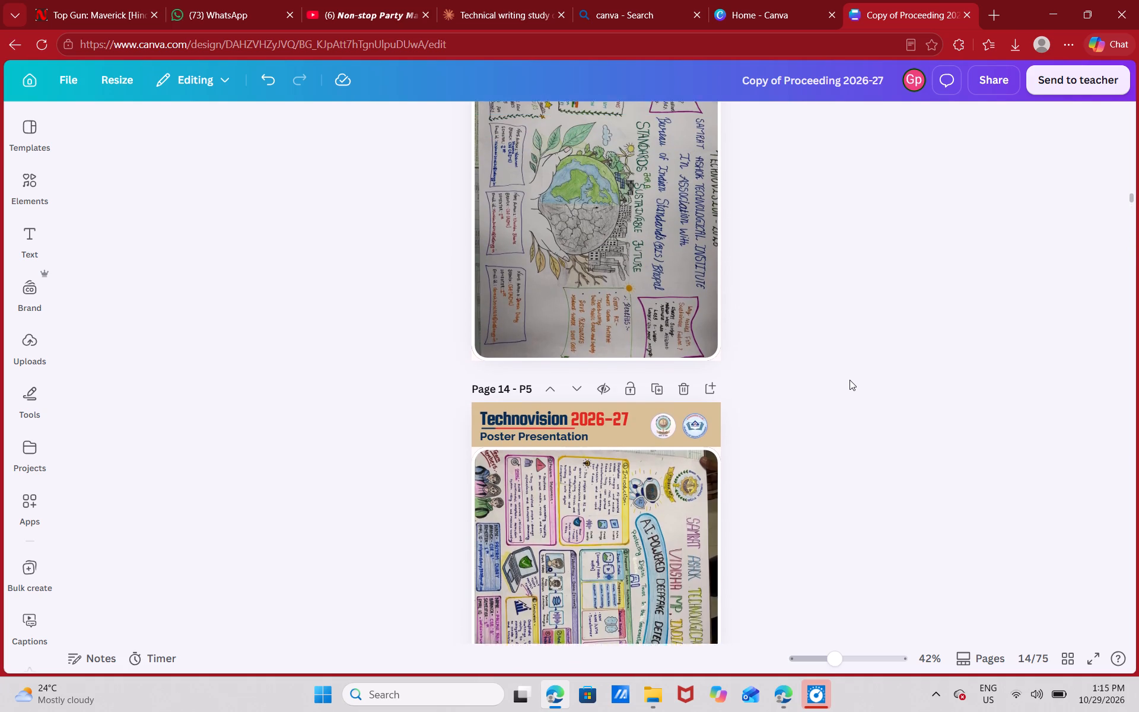
{"action": "scroll", "coordinate": [850, 380], "scroll_direction": "up", "scroll_amount": 1}
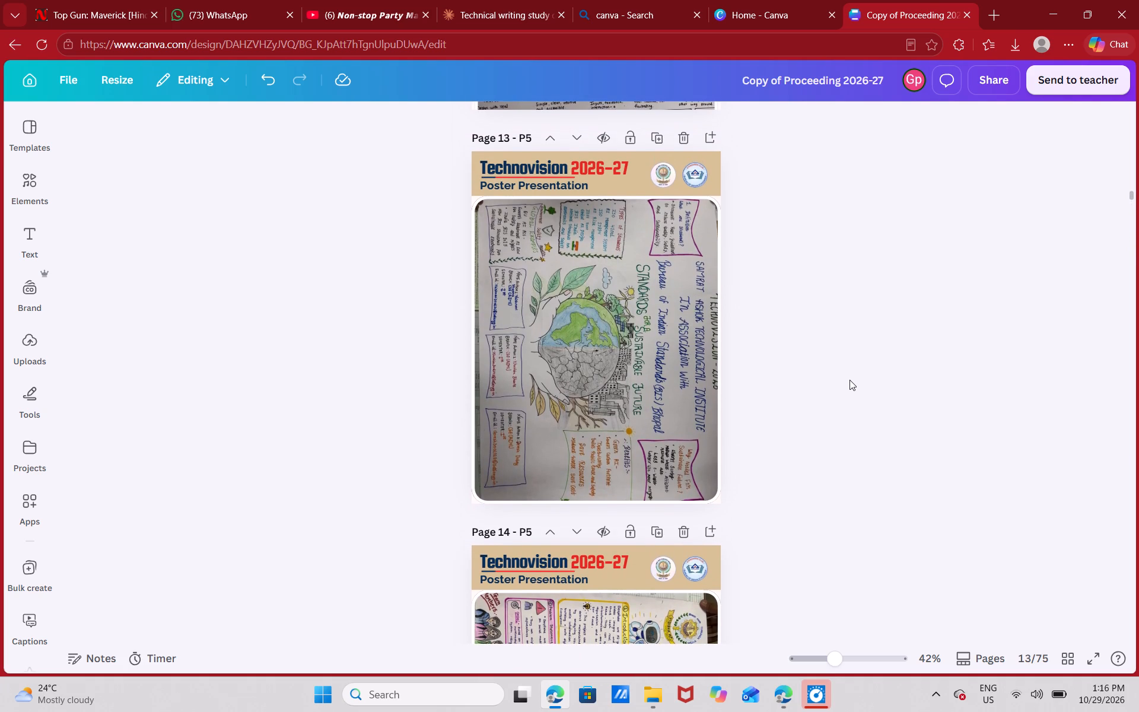